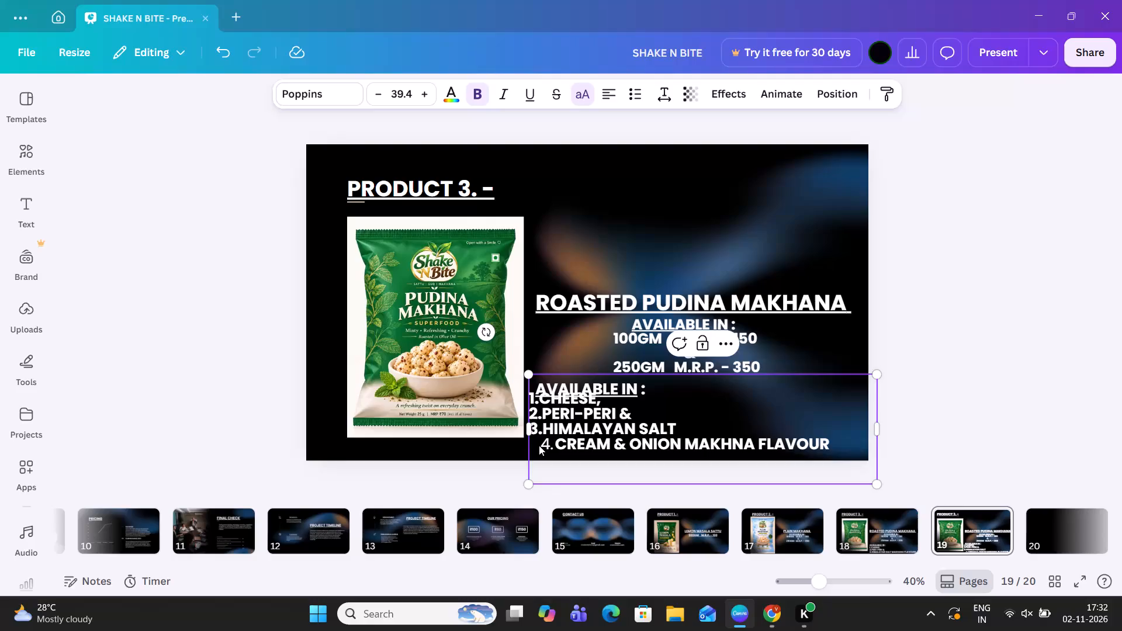
On page 19, number the cream and onion line in the flavour list "4." and correct its spelling to "MAKHANA".
left_click(539, 445)
key("BackSpace")
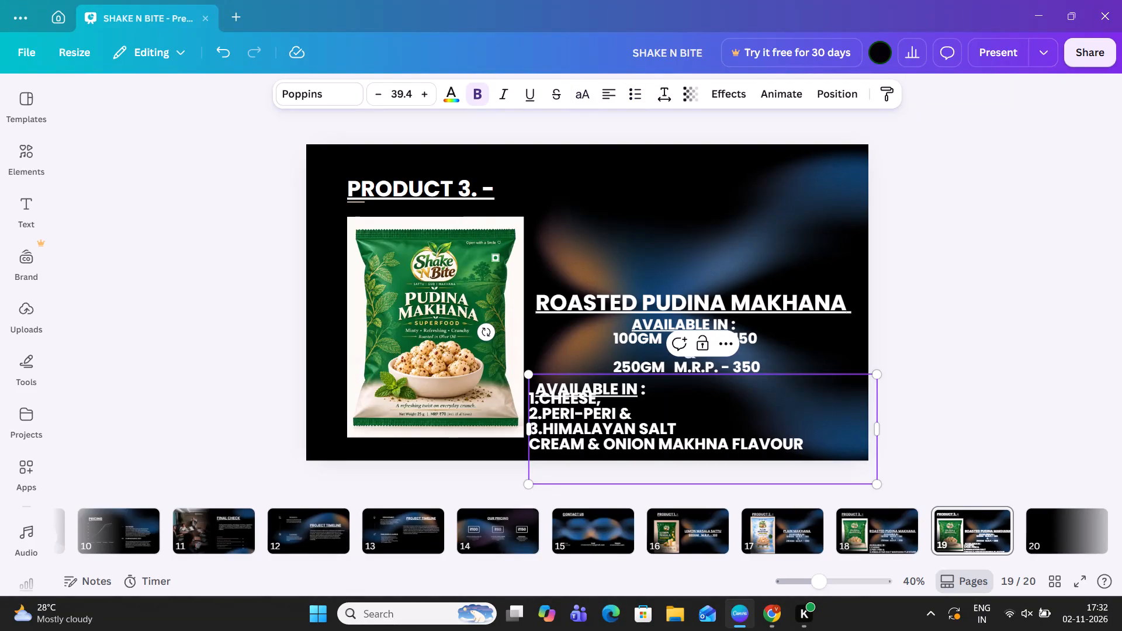
key("4")
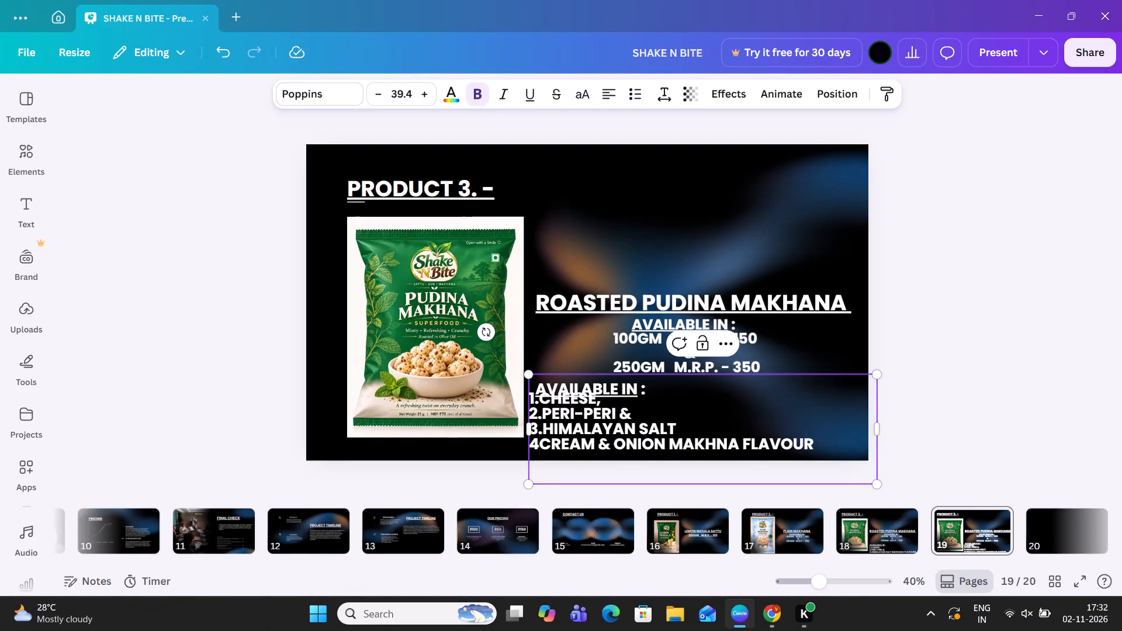
key("period")
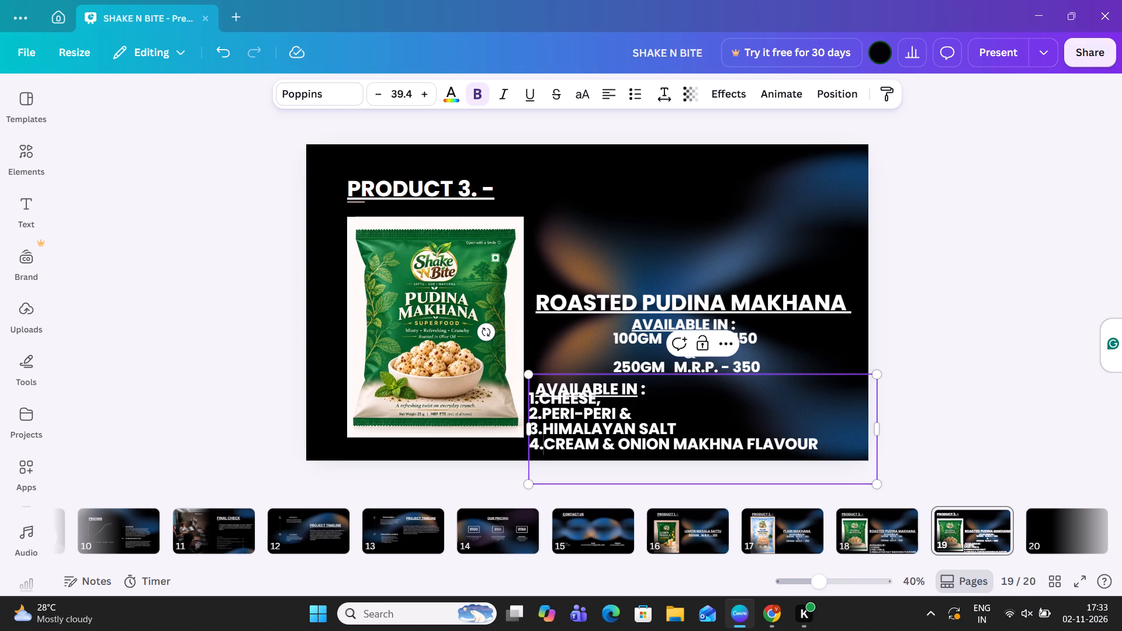
left_click(720, 439)
key("a")
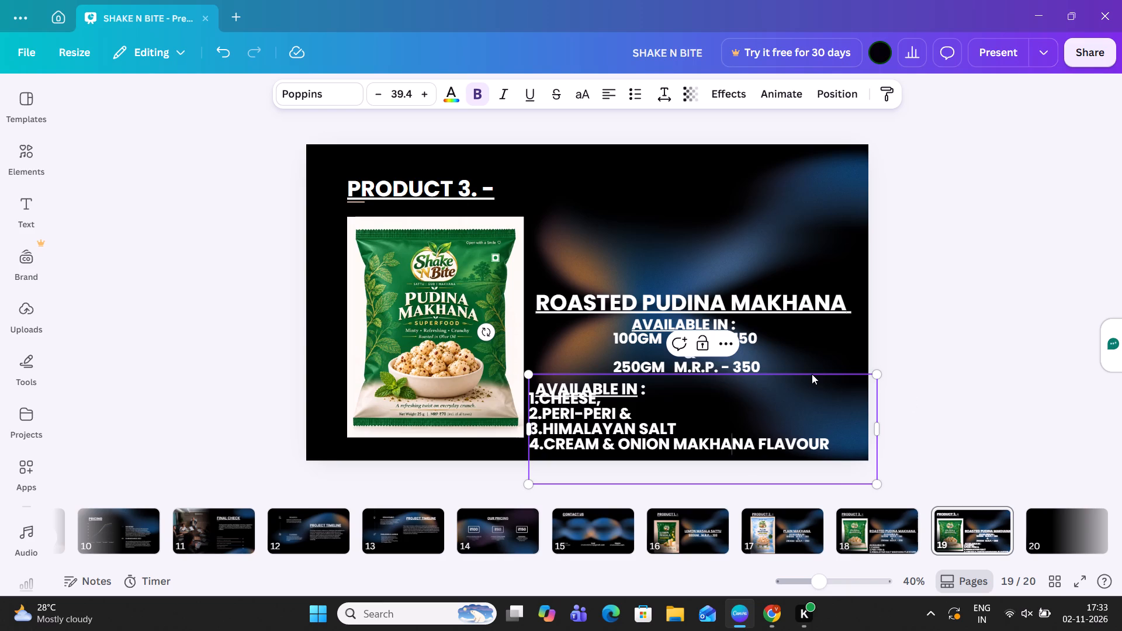
Shift the four-flavour list slightly down and right to sit clear beneath its "AVAILABLE IN :" heading.
left_click_drag(812, 370, 812, 371)
left_click_drag(812, 371, 818, 379)
left_click(951, 351)
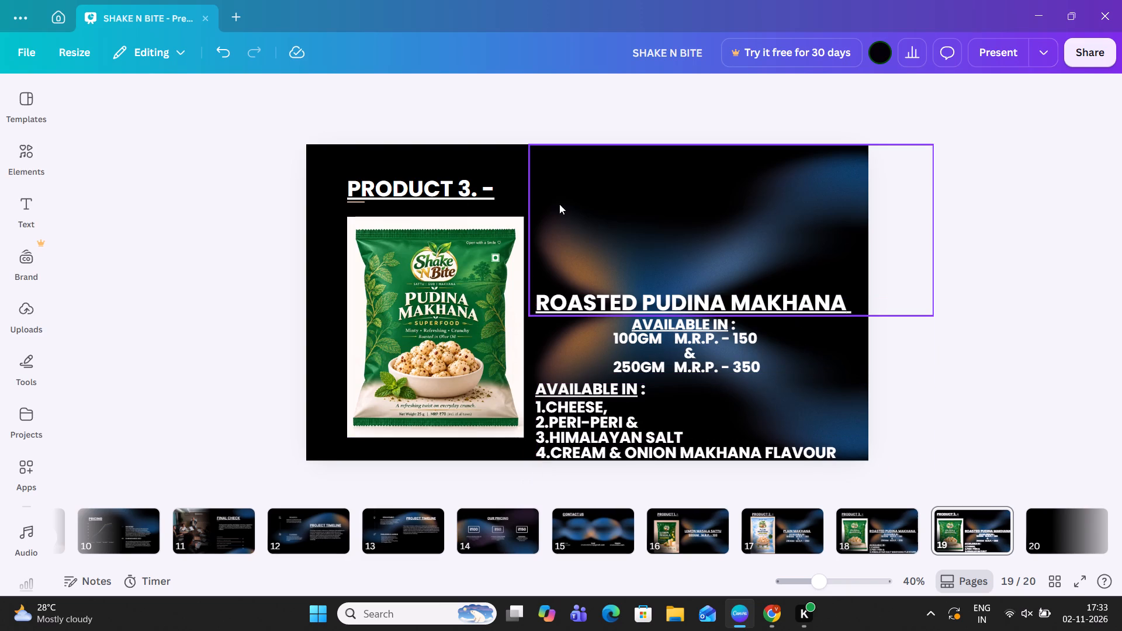
On page 18, move the "AVAILABLE IN :" heading of the flavour list up, just below the 250GM price line.
left_click(969, 515)
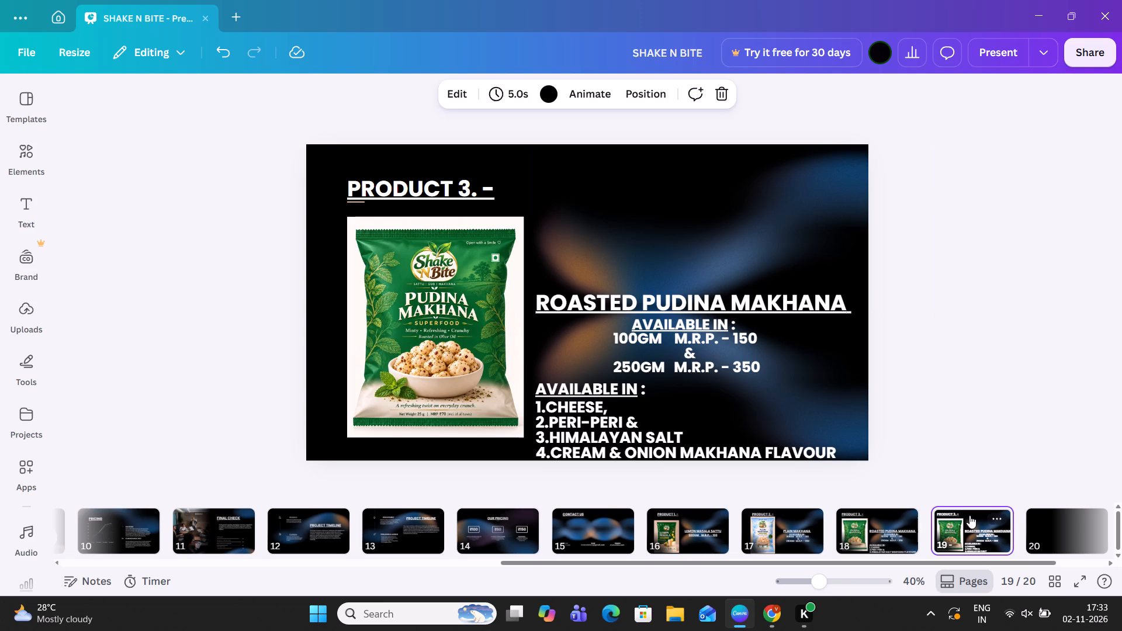
left_click(861, 531)
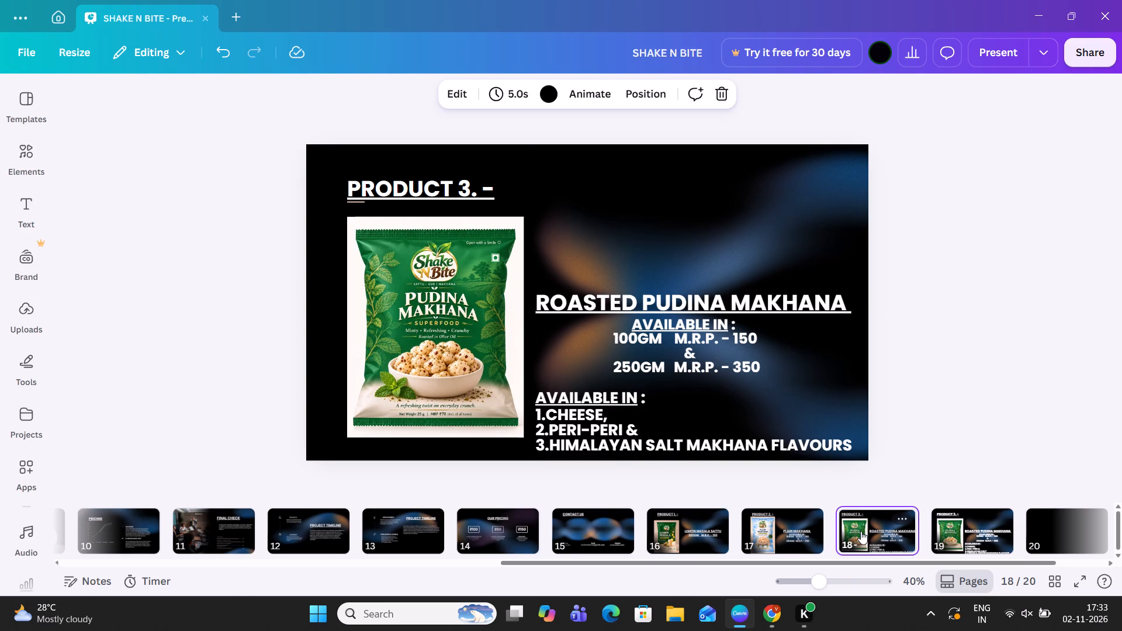
left_click(927, 529)
left_click(542, 396)
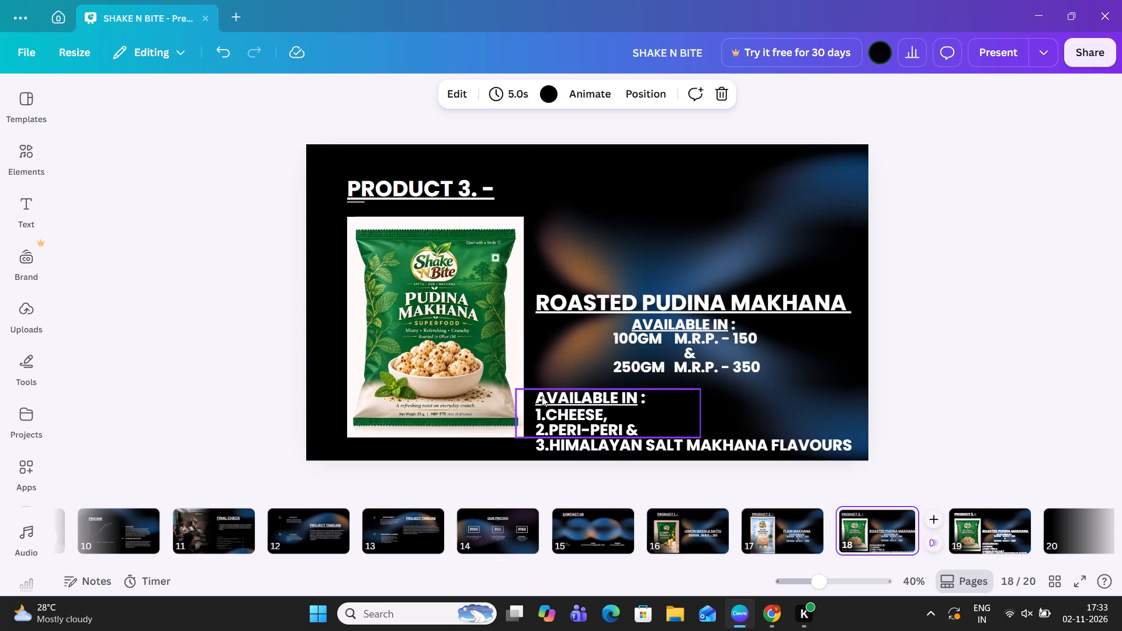
left_click_drag(558, 410, 555, 402)
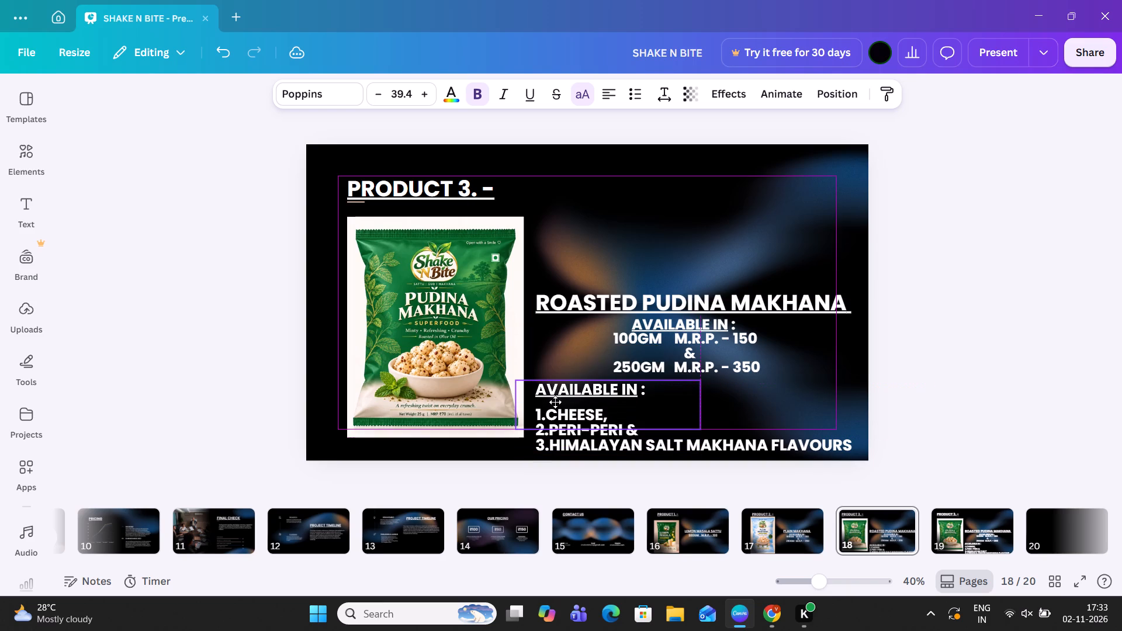
left_click_drag(555, 402, 555, 398)
left_click_drag(555, 398, 555, 395)
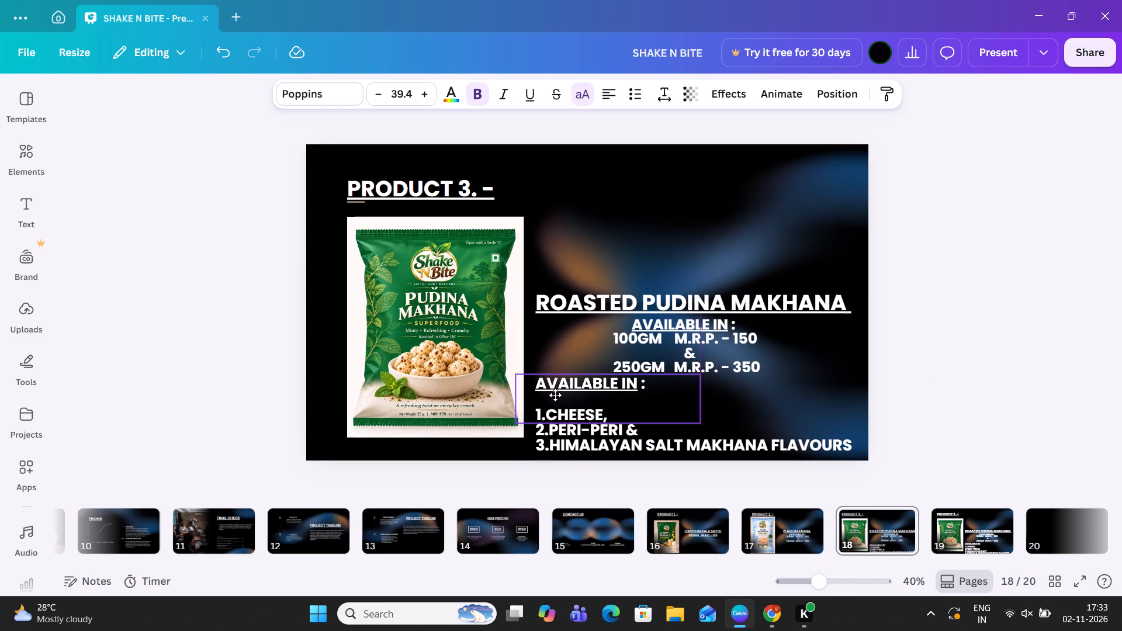
Replace page 18's three-flavour list with a copy of the four-flavour list from page 19.
left_click(737, 434)
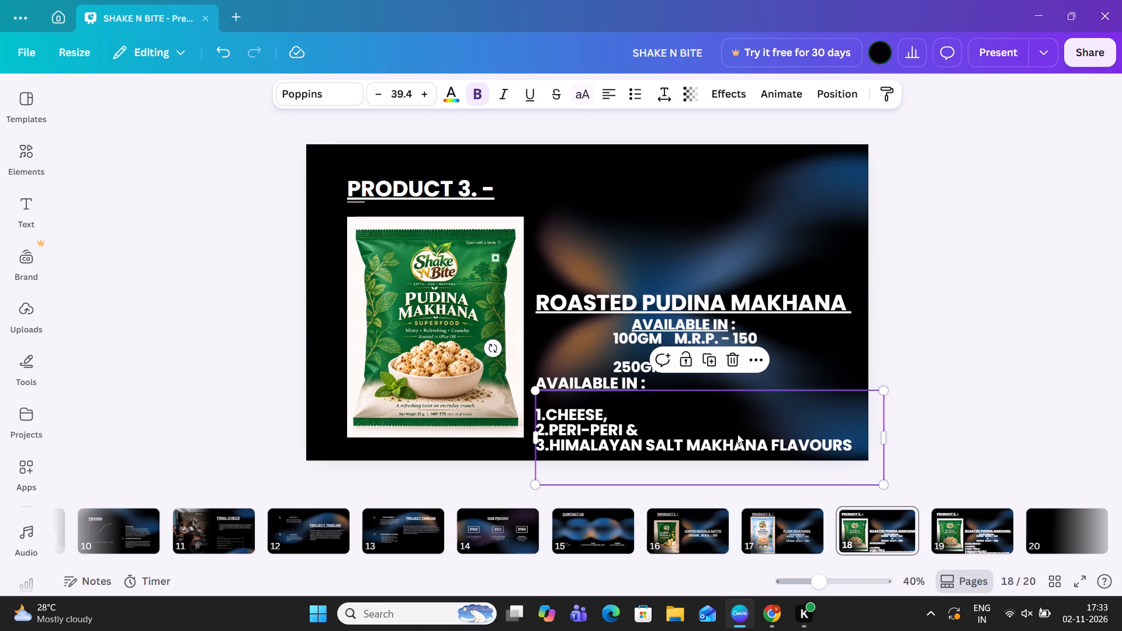
key("Delete")
left_click(976, 519)
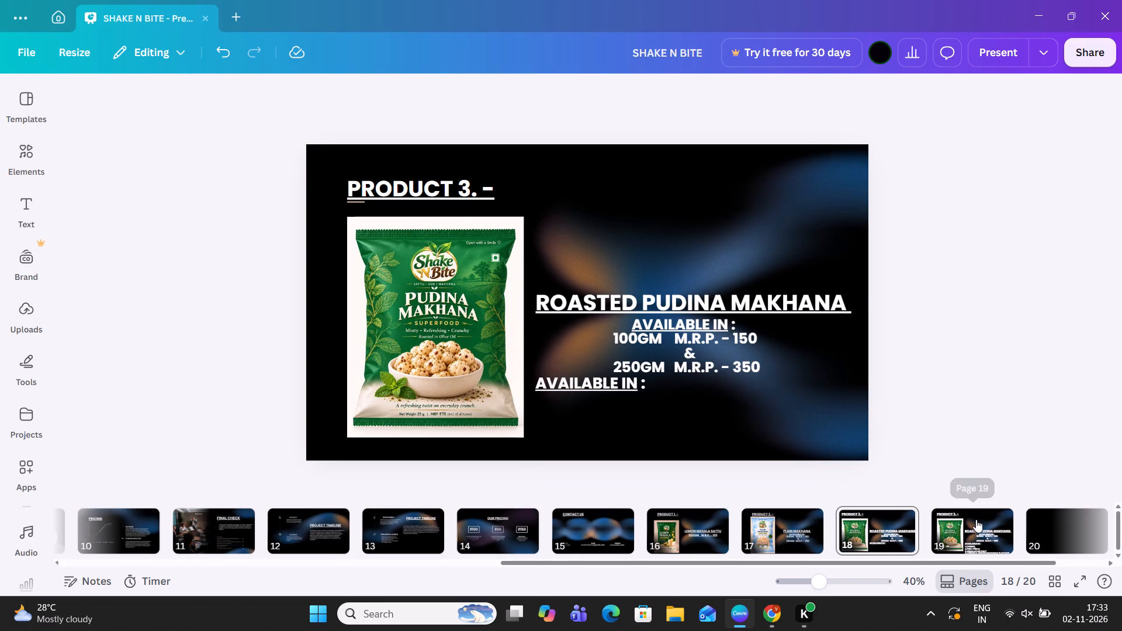
left_click(726, 445)
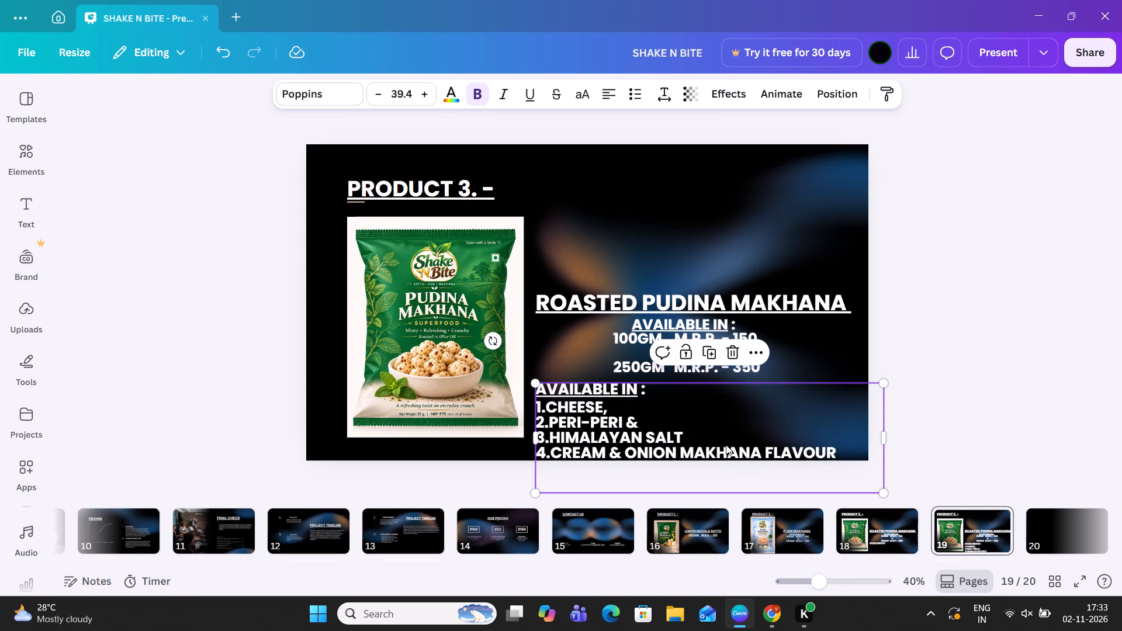
key("ctrl+c")
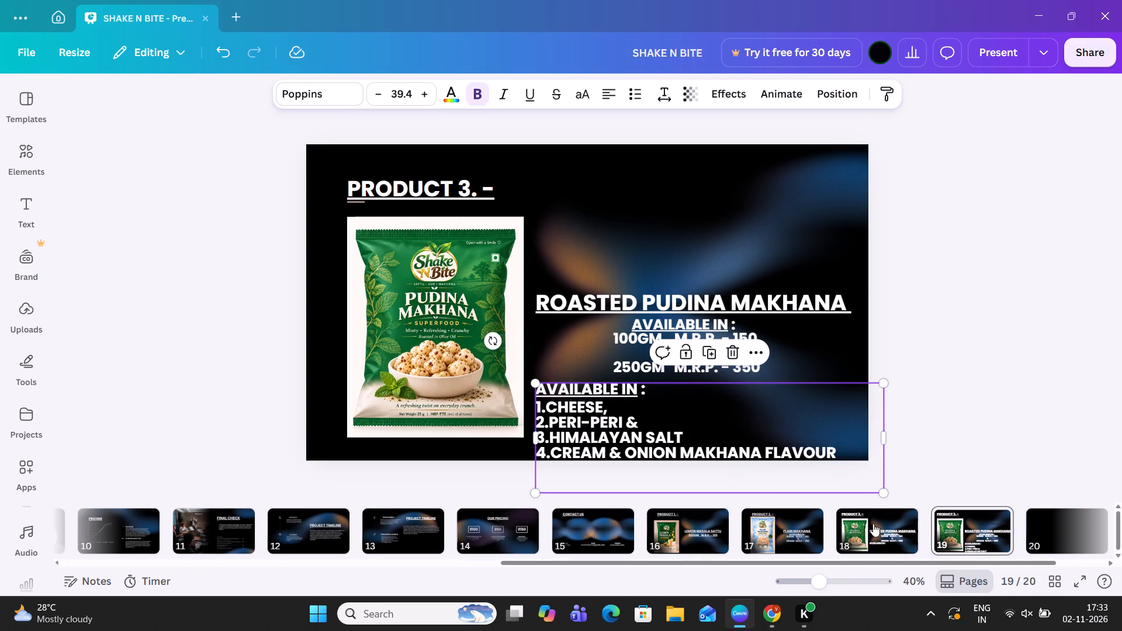
left_click(866, 521)
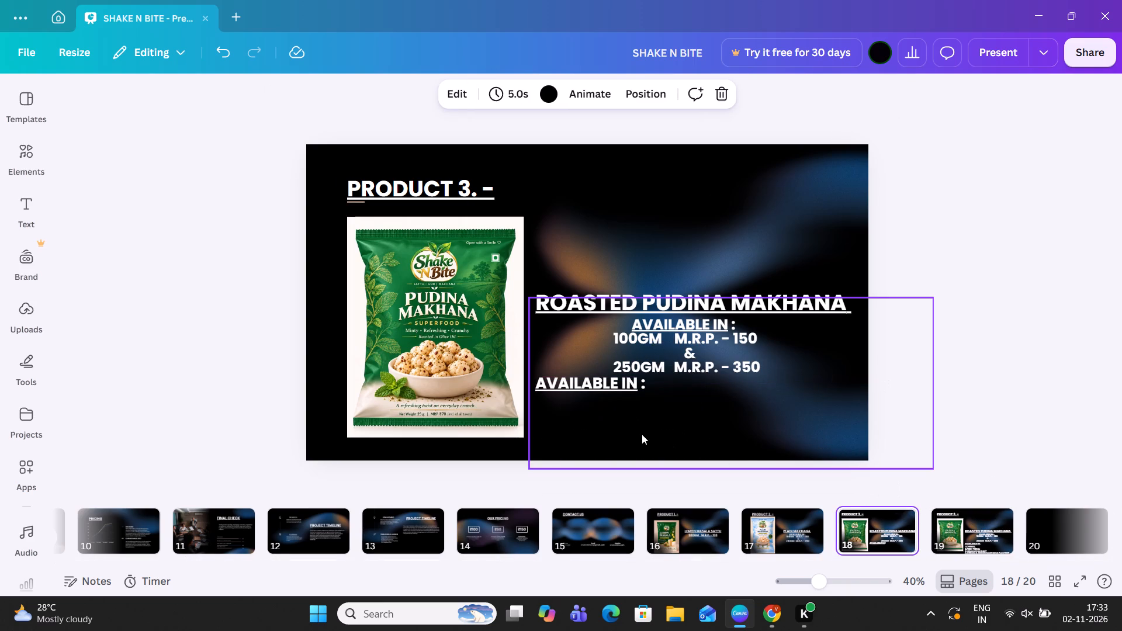
key("ctrl+v")
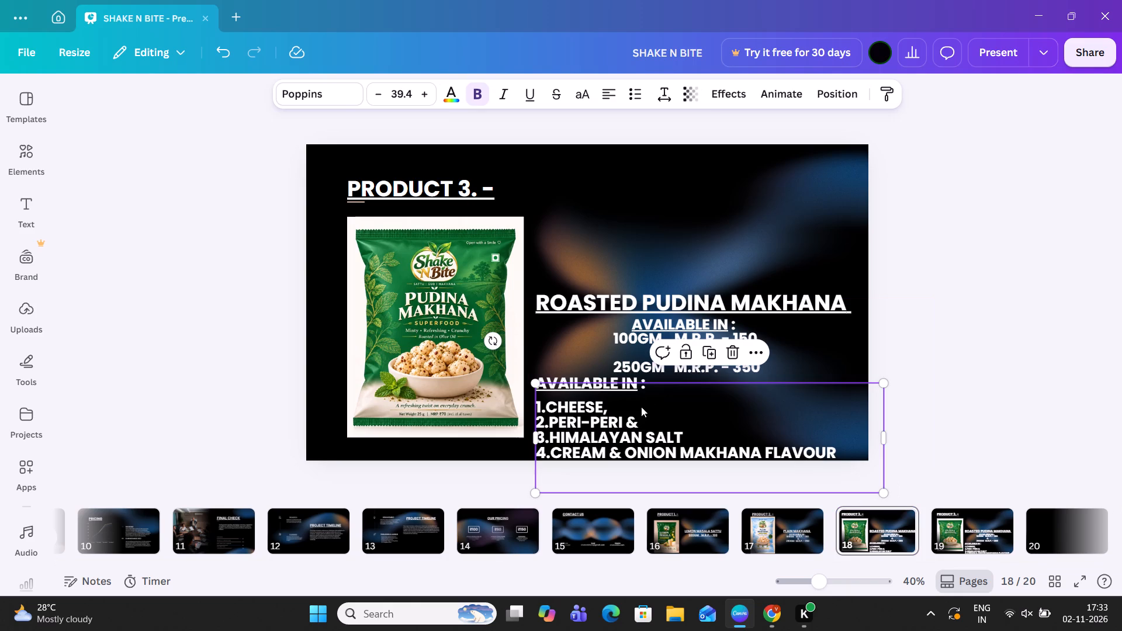
left_click(735, 421)
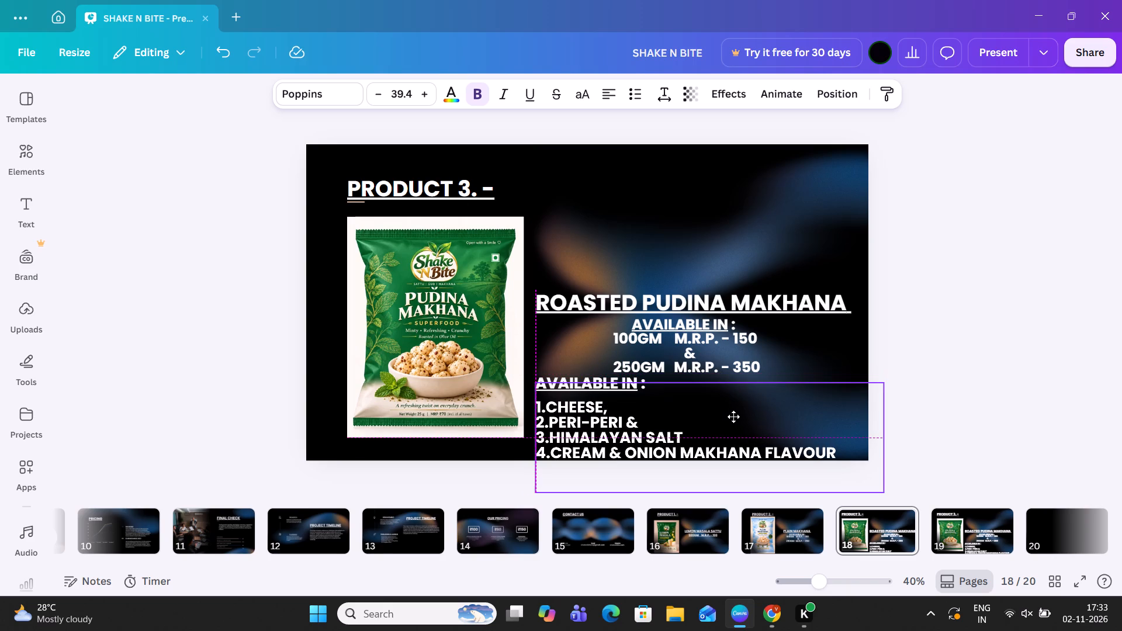
left_click(934, 356)
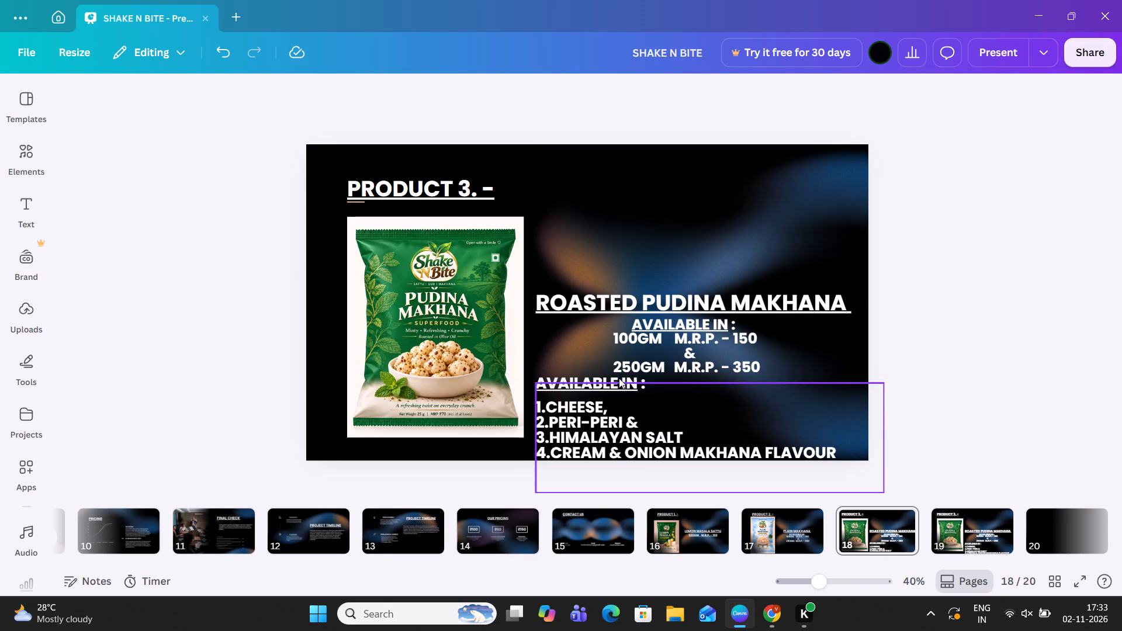
Nudge the "AVAILABLE IN :" heading on page 18 slightly down, closer to the flavour list.
left_click_drag(619, 378, 621, 384)
left_click(905, 348)
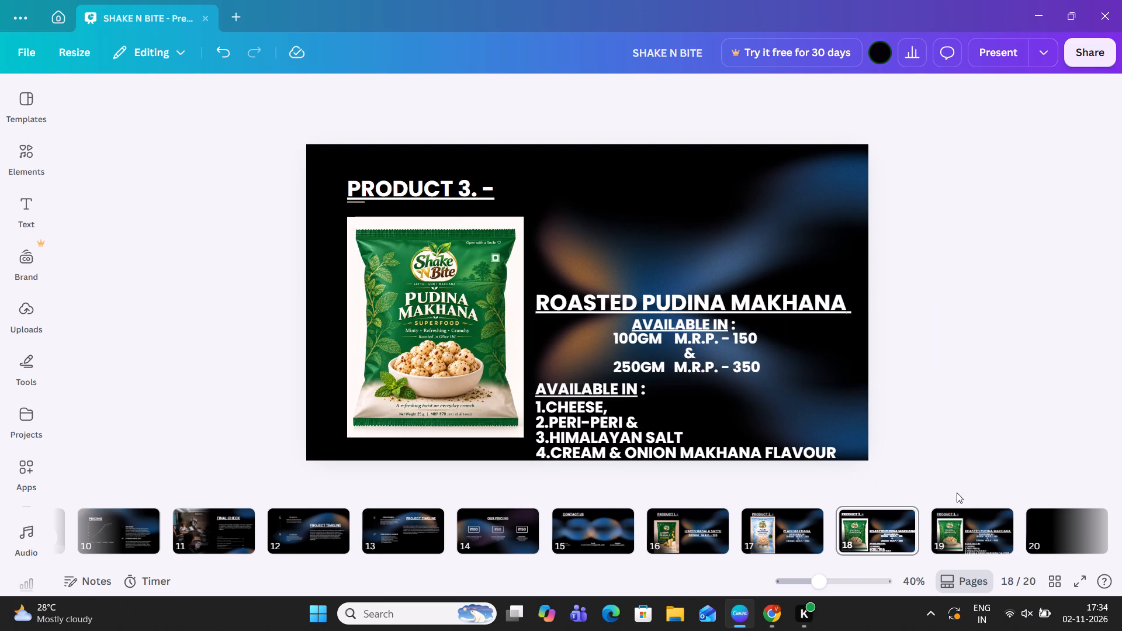
On page 19, replace "PUDINA" in the product title with "CREAM & ONION".
left_click(965, 530)
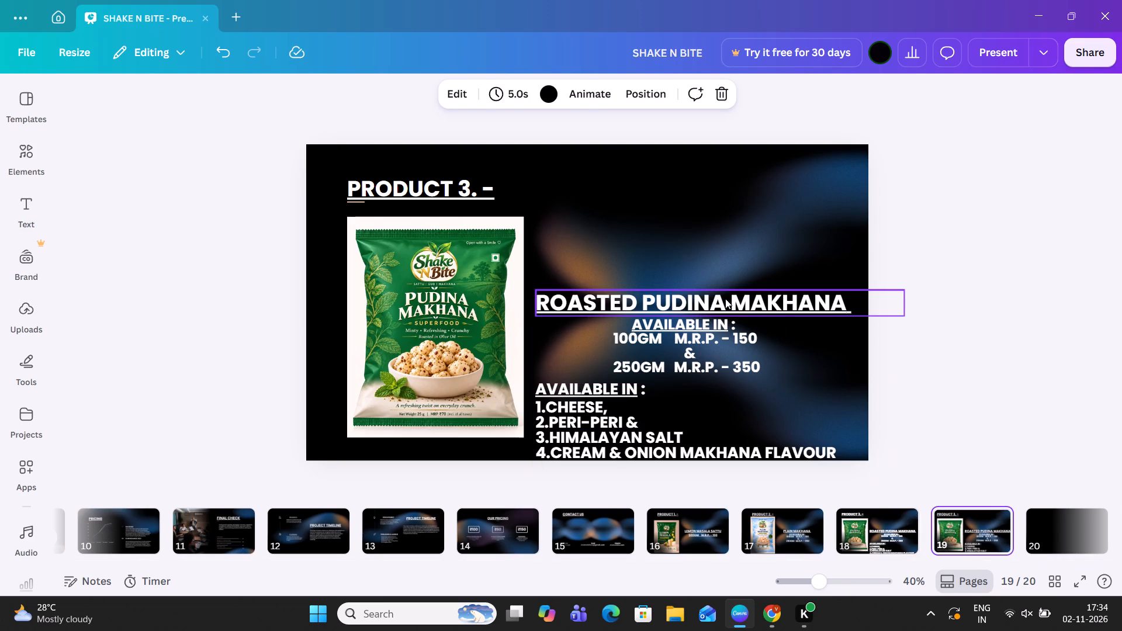
double_click(725, 299)
left_click(725, 299)
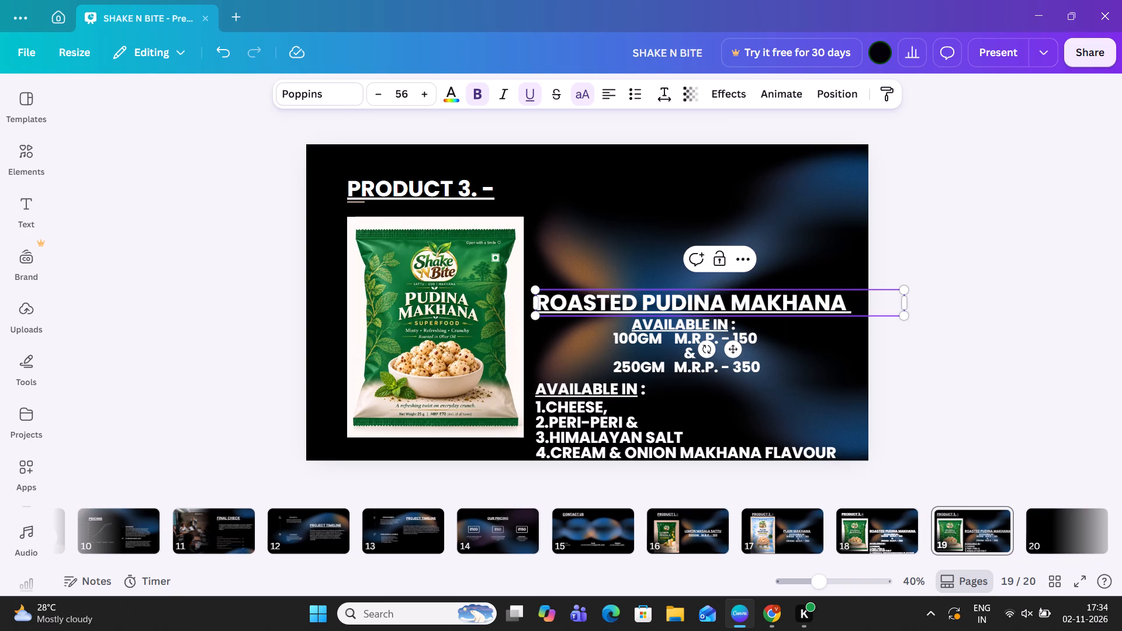
key("BackSpace")
key("BackSpace")
key("BackSpace")
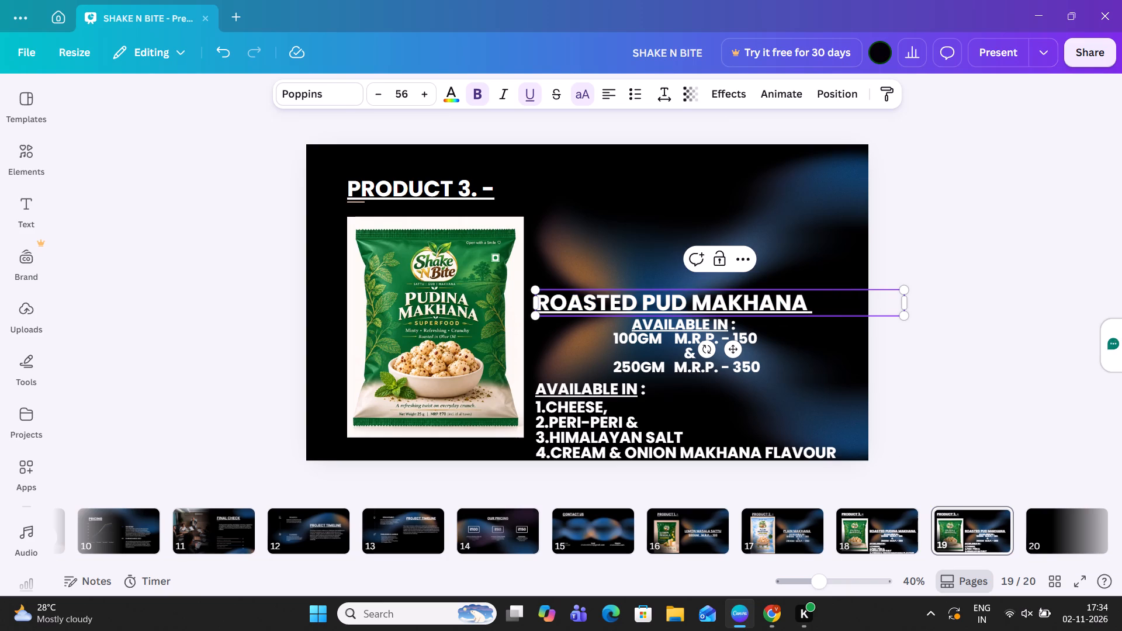
key("BackSpace")
key("BackSpace")
key("BackSpace")
type("CREA")
key("comma")
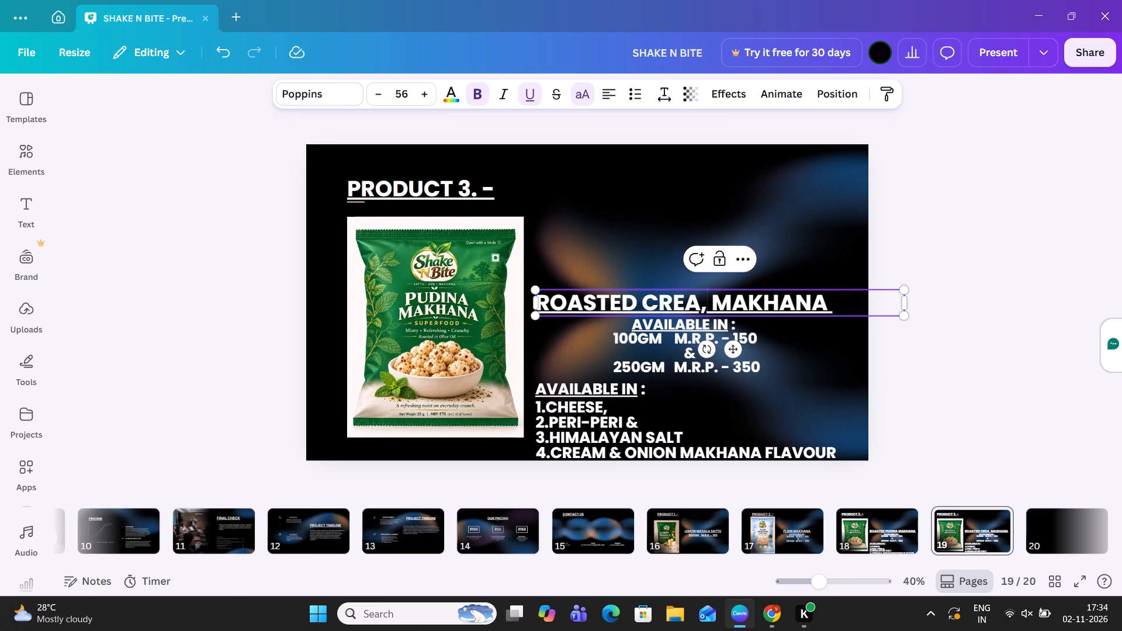
key("space")
key("BackSpace")
key("BackSpace")
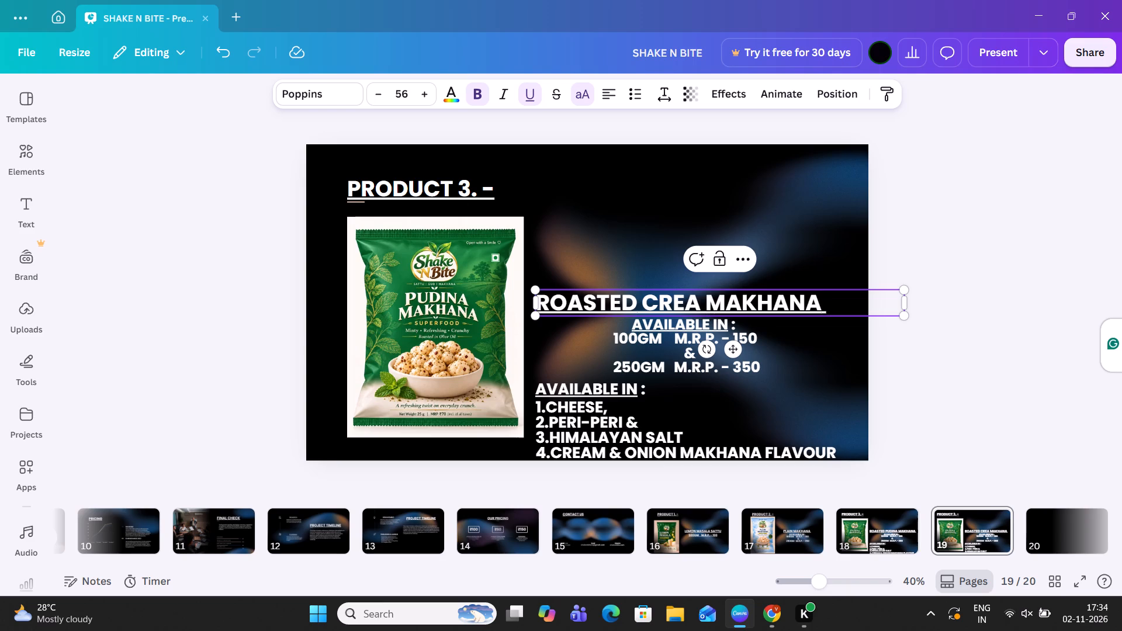
type("M")
key("space")
key("shift+ampersand")
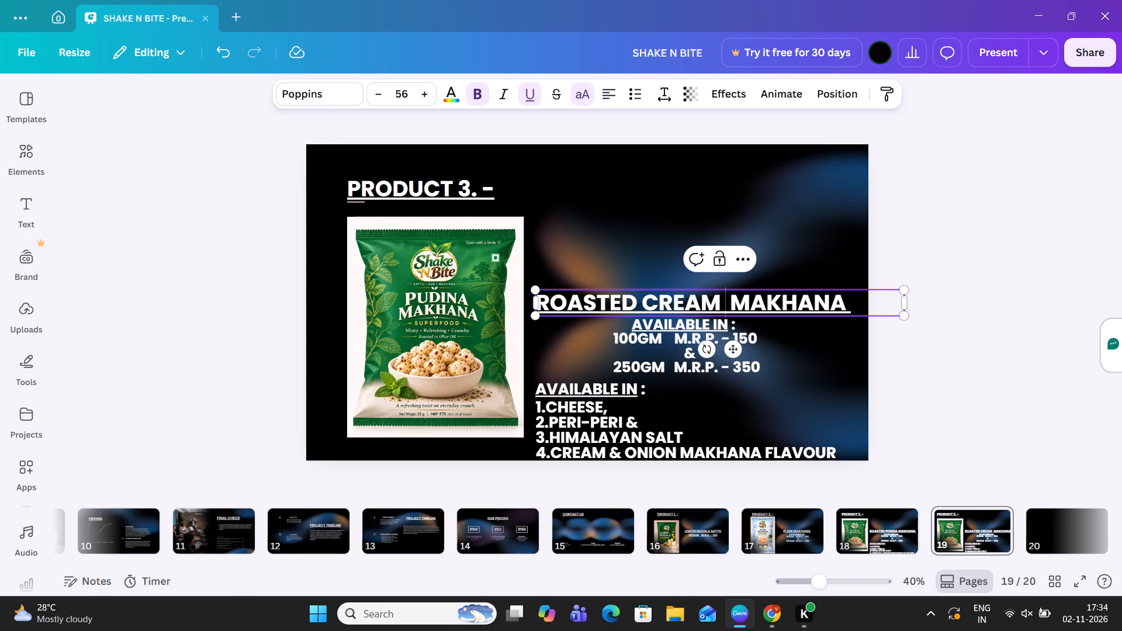
key("space")
type("ONION")
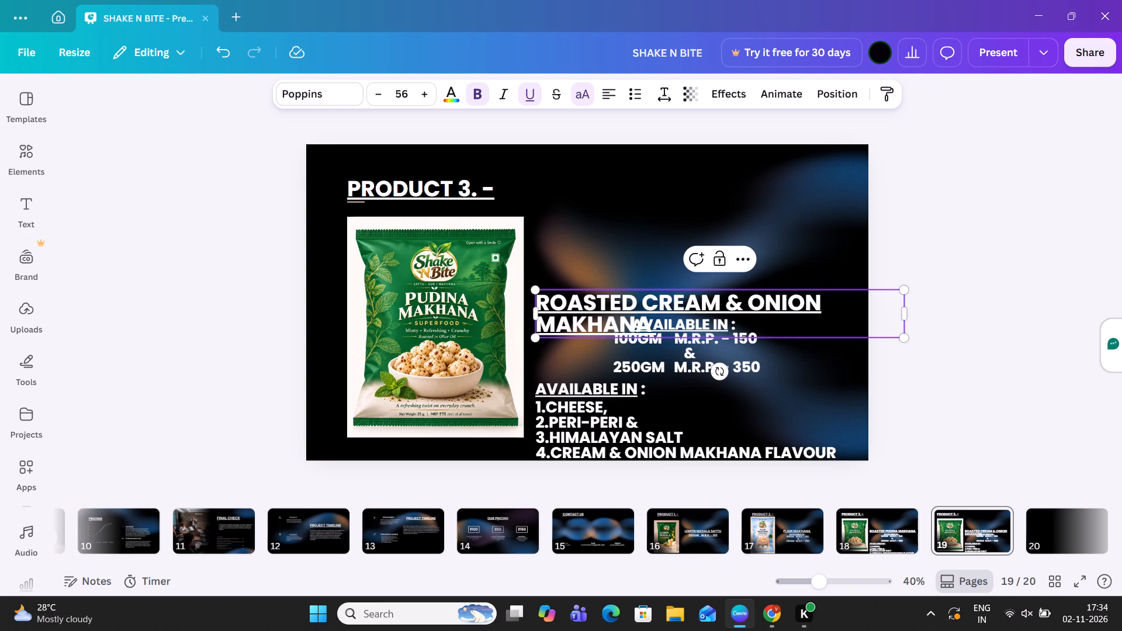
Remove the word "ROASTED" from page 19's title so it reads "CREAM & ONION MAKHANA".
left_click(641, 297)
key("BackSpace")
key("BackSpace")
key("BackSpace")
key("BackSpace")
key("BackSpace")
key("BackSpace")
key("BackSpace")
key("BackSpace")
key("BackSpace")
key("BackSpace")
key("BackSpace")
key("BackSpace")
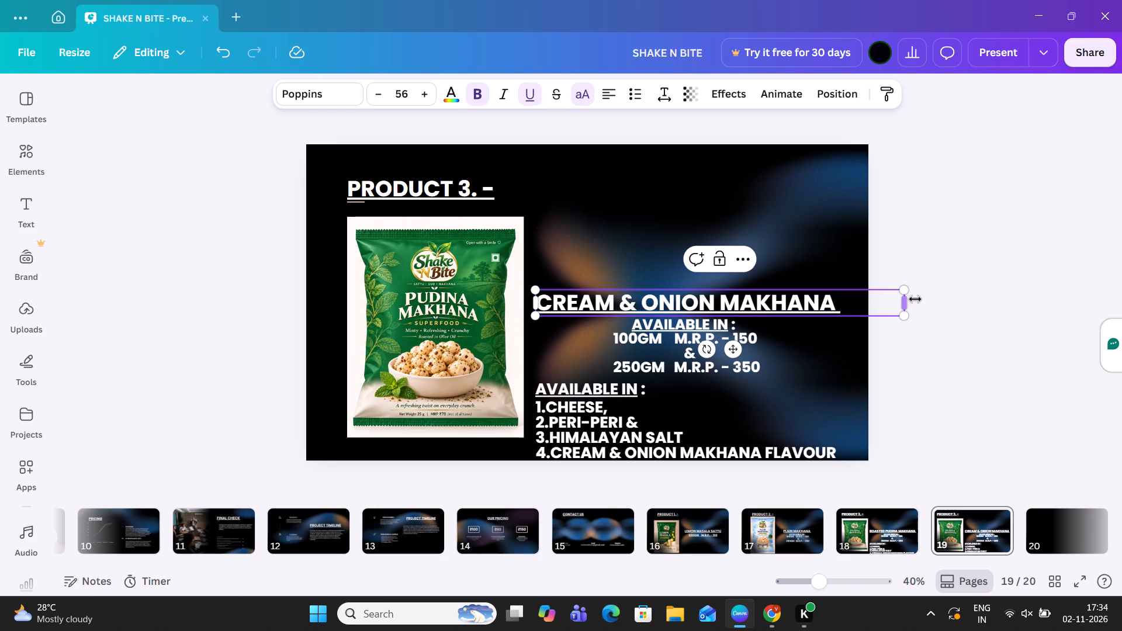
left_click(960, 300)
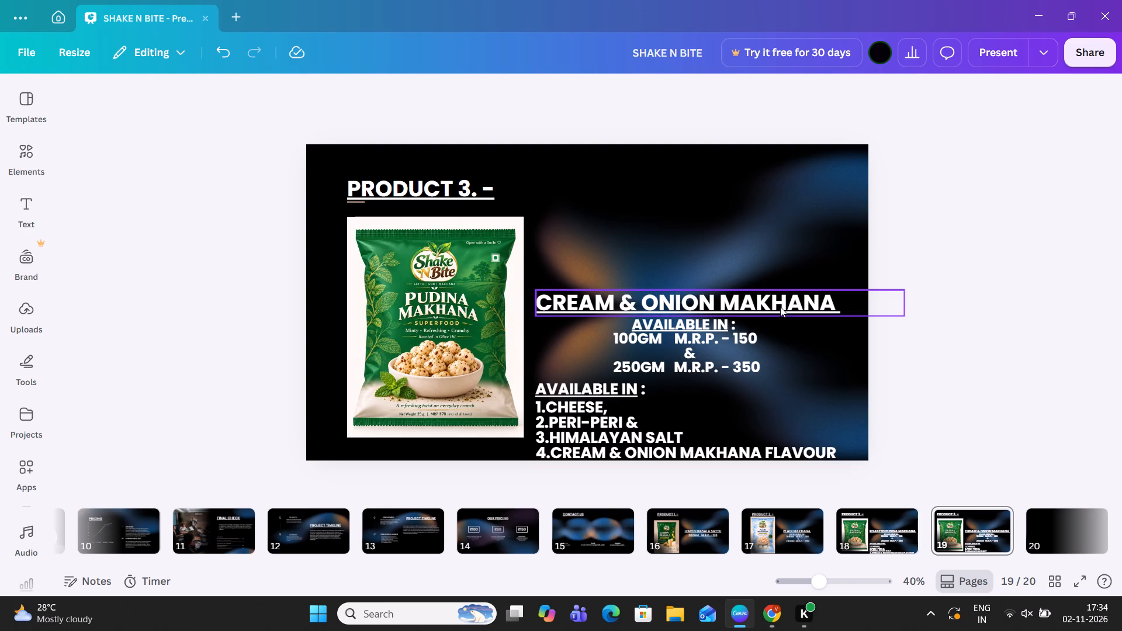
Shift the 100GM and 250GM price block on page 19 slightly left beneath the title.
left_click(716, 321)
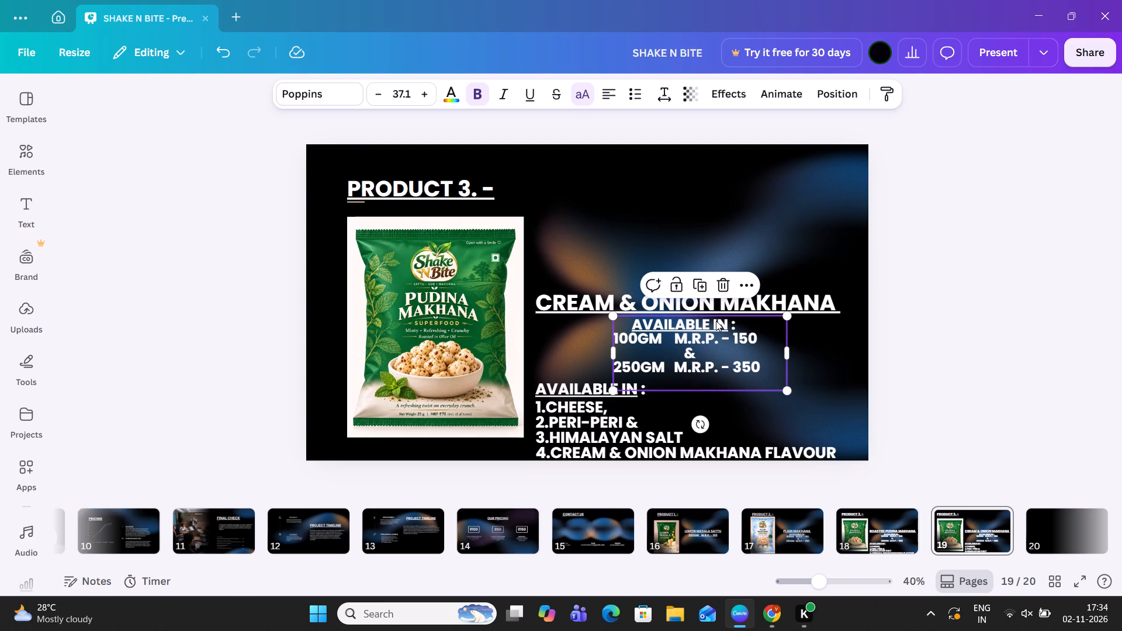
left_click(716, 321)
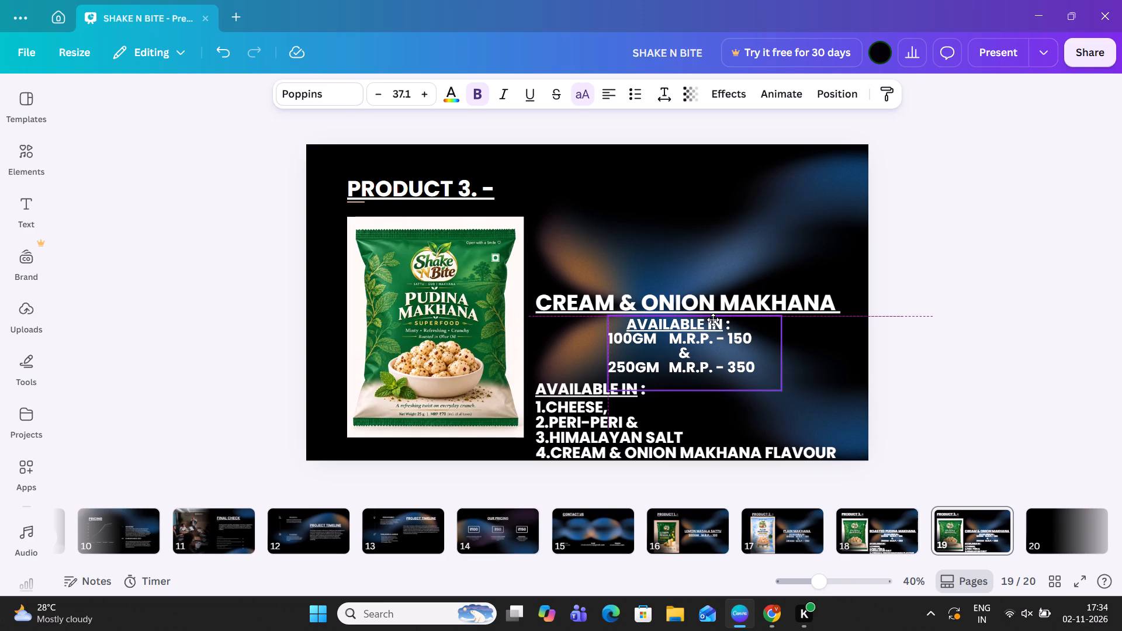
left_click(941, 333)
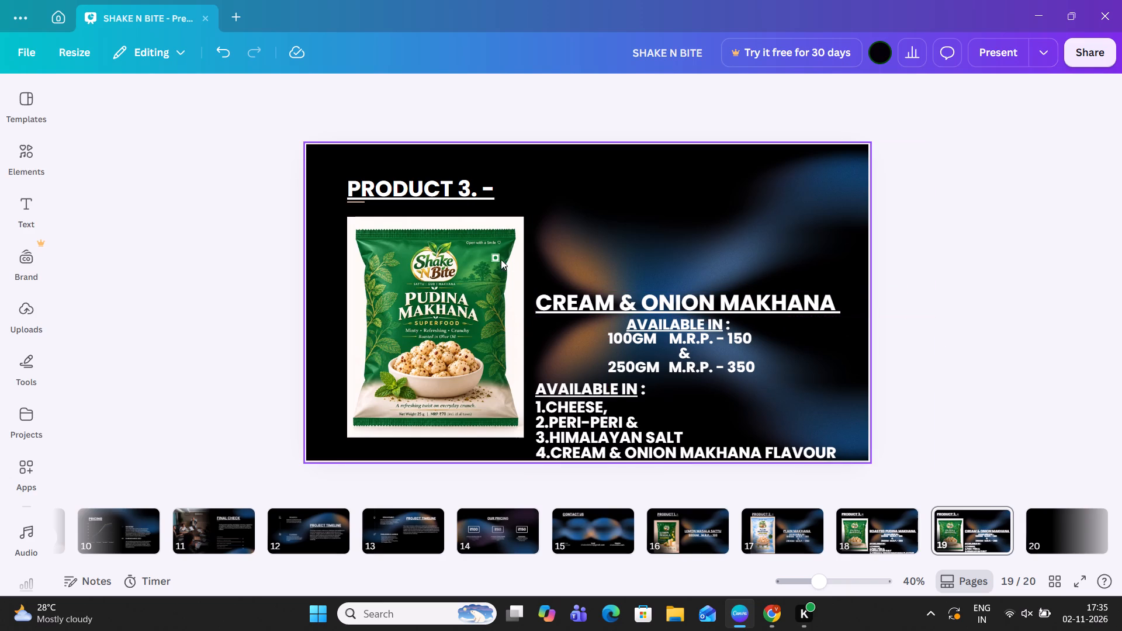
Change page 19's product heading to "PRODUCT 4. -".
double_click(469, 182)
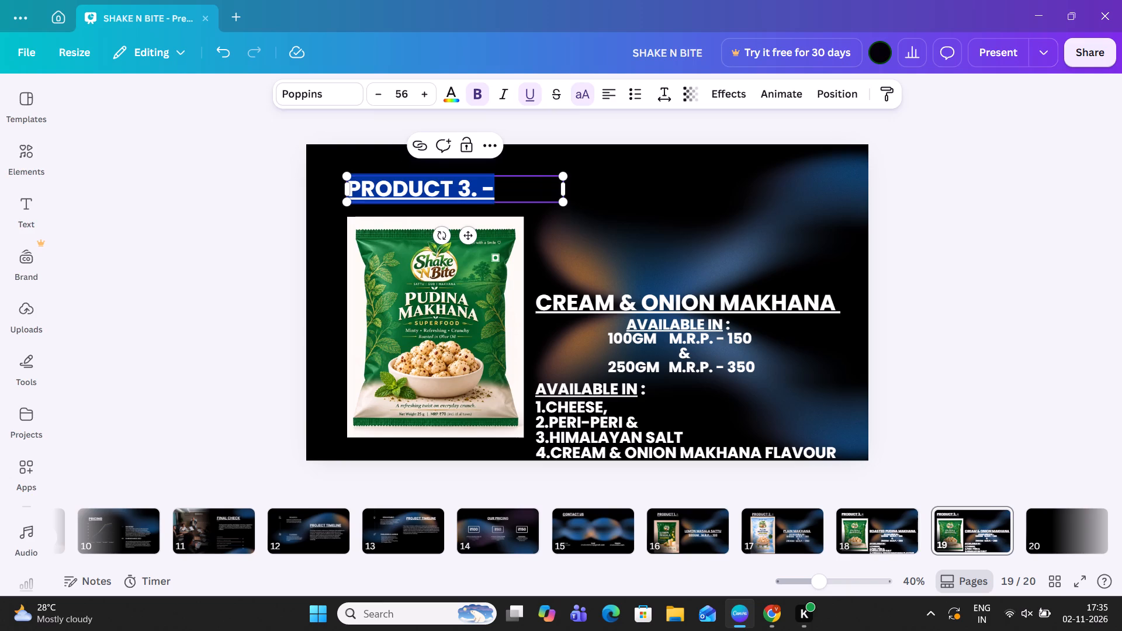
left_click(469, 182)
key("BackSpace")
type("4.")
key("BackSpace")
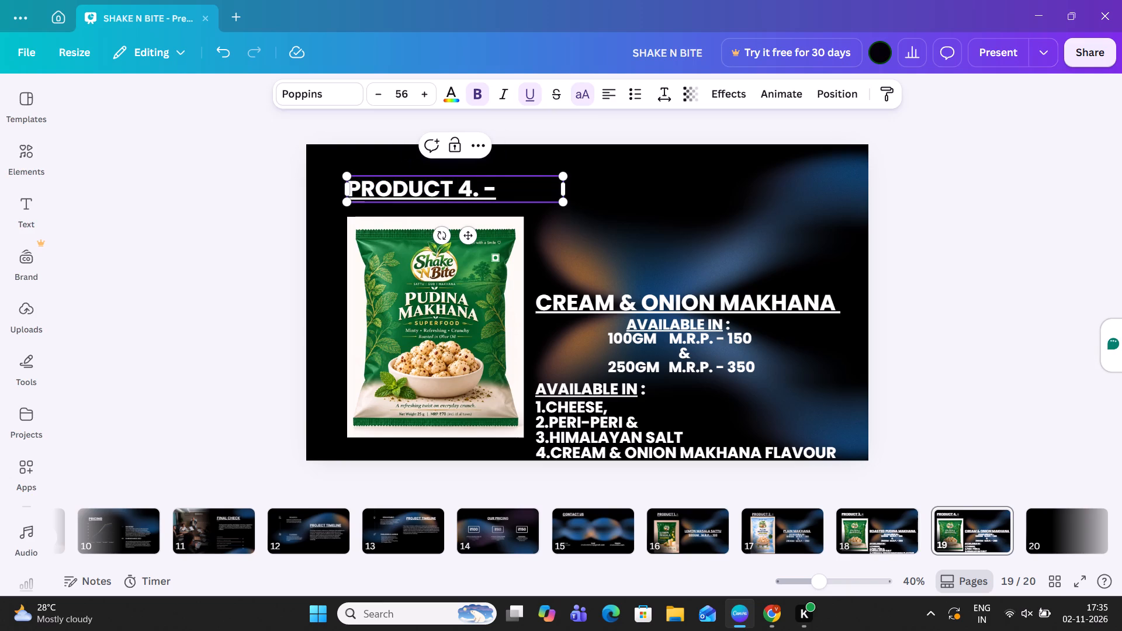
Delete the green Pudina Makhana pouch image from page 19.
left_click(964, 311)
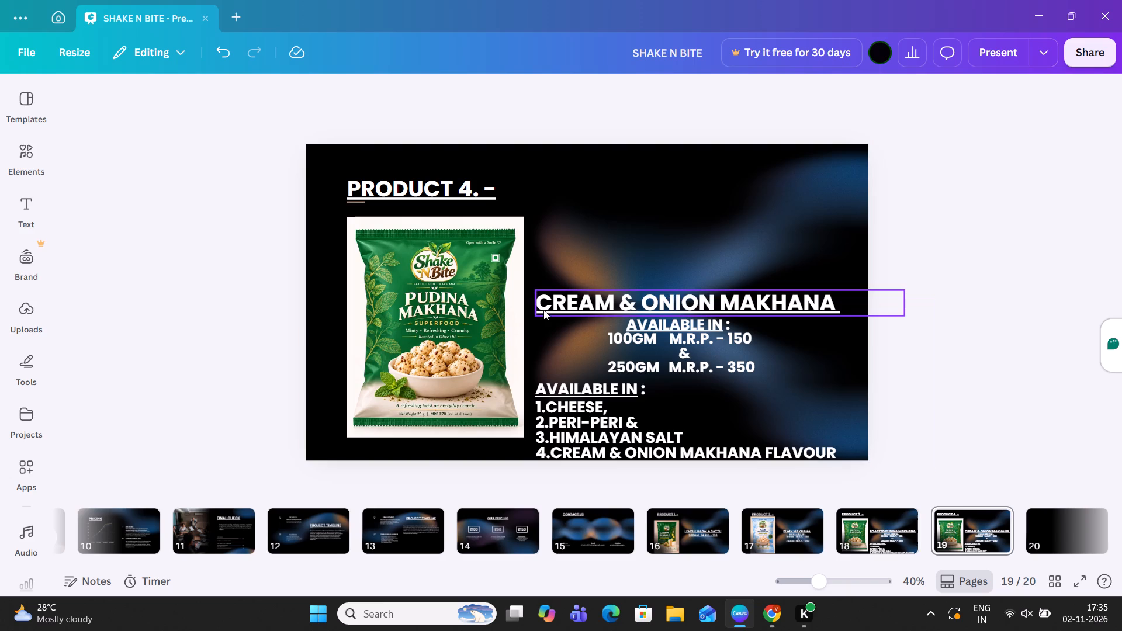
left_click(403, 330)
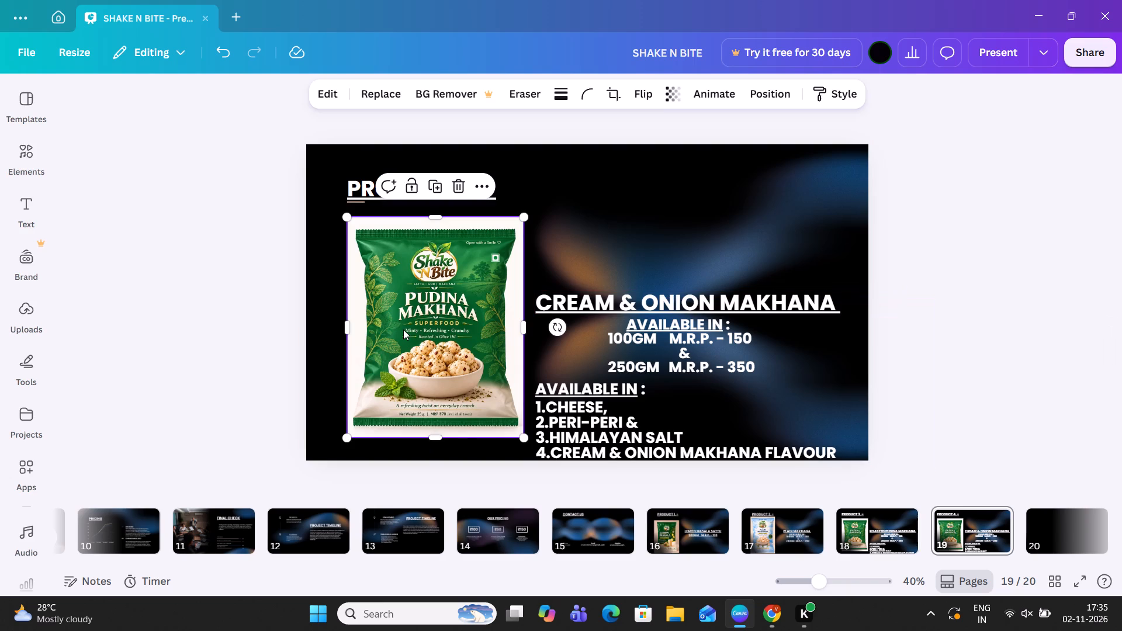
key("Delete")
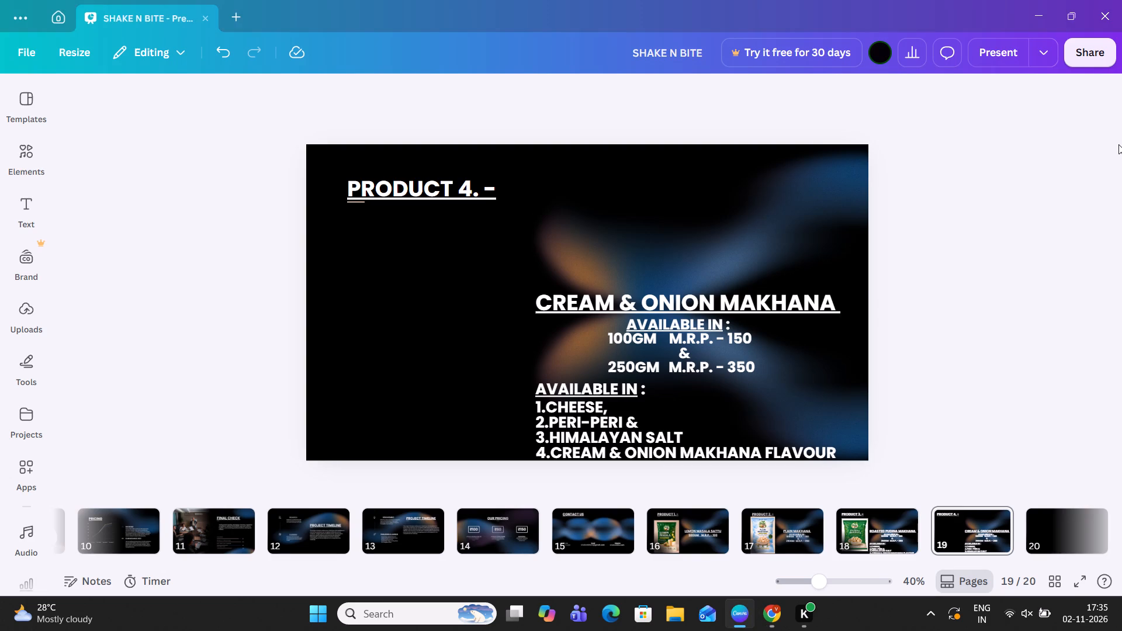
left_click(380, 338)
key("ctrl+v")
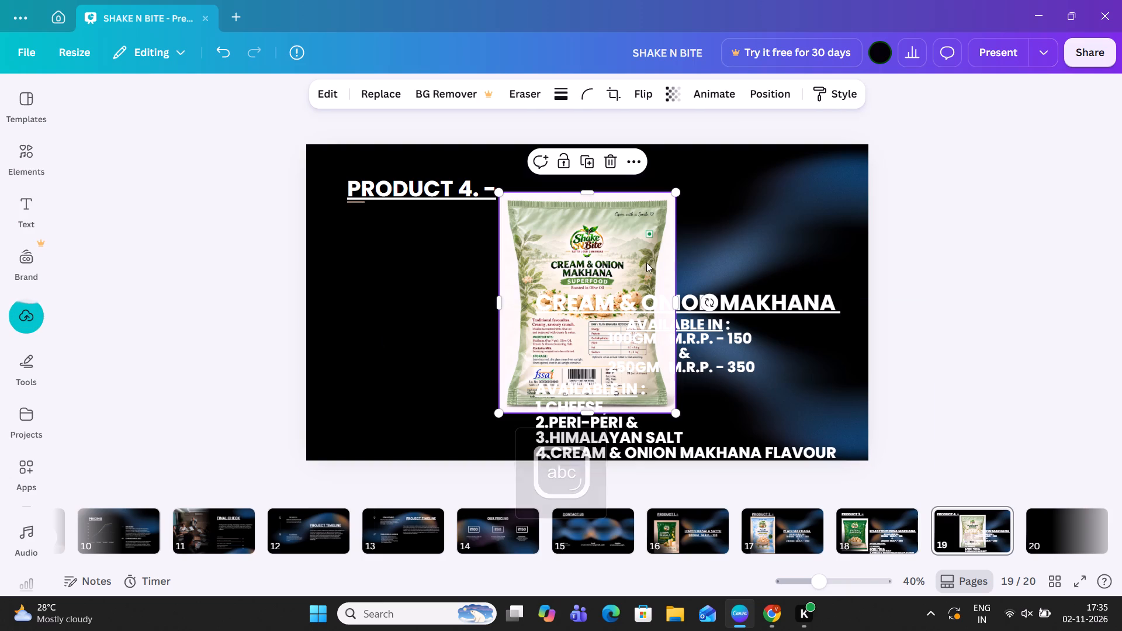
left_click_drag(547, 254, 425, 282)
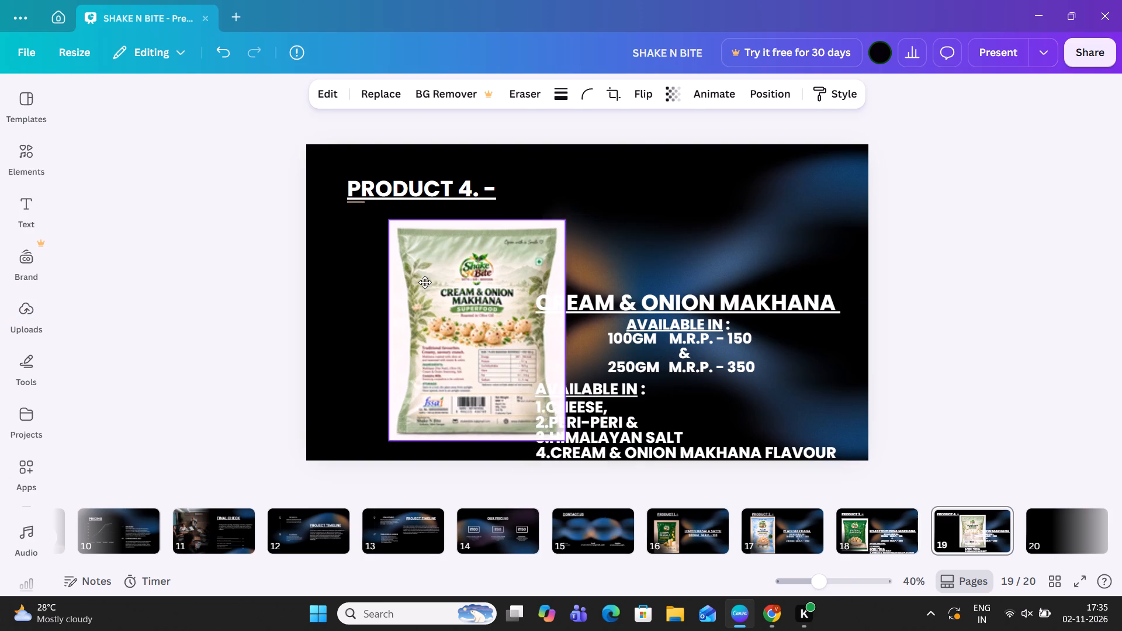
left_click_drag(425, 282, 389, 282)
left_click_drag(448, 244, 453, 237)
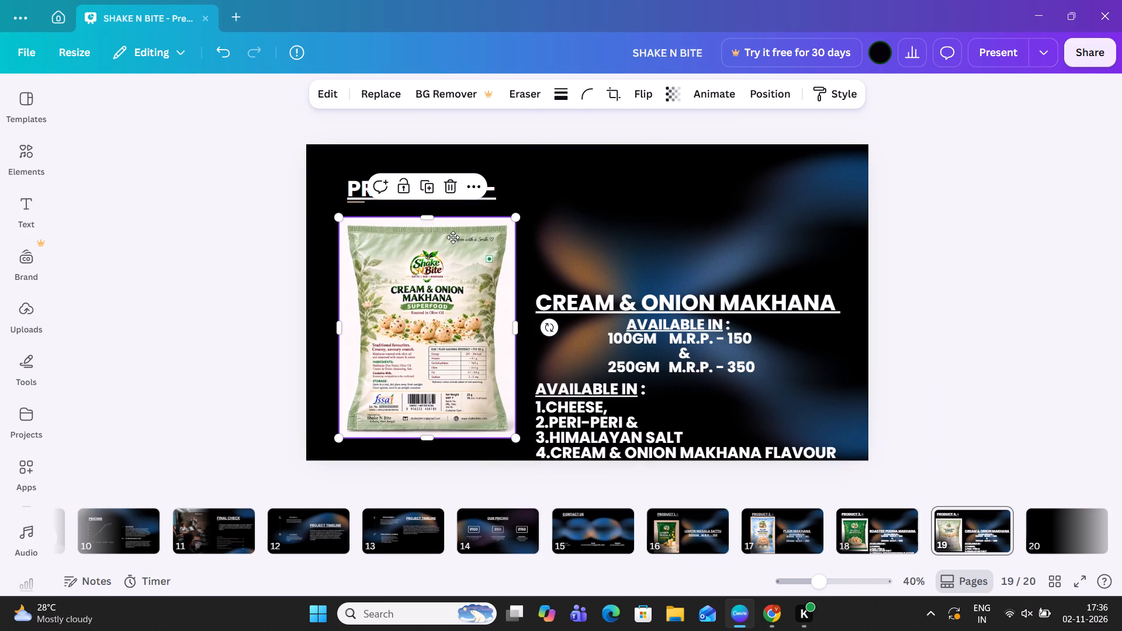
left_click_drag(453, 237, 456, 234)
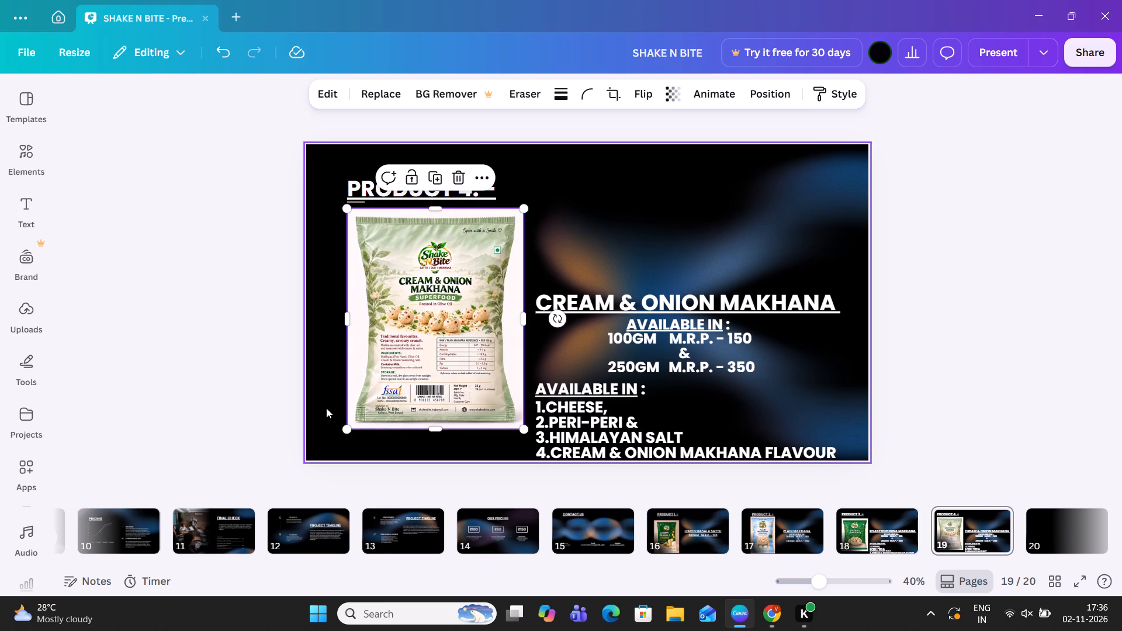
Enlarge the Cream & Onion pouch image towards the slide's lower left corner and nudge it slightly left.
left_click_drag(348, 431, 334, 442)
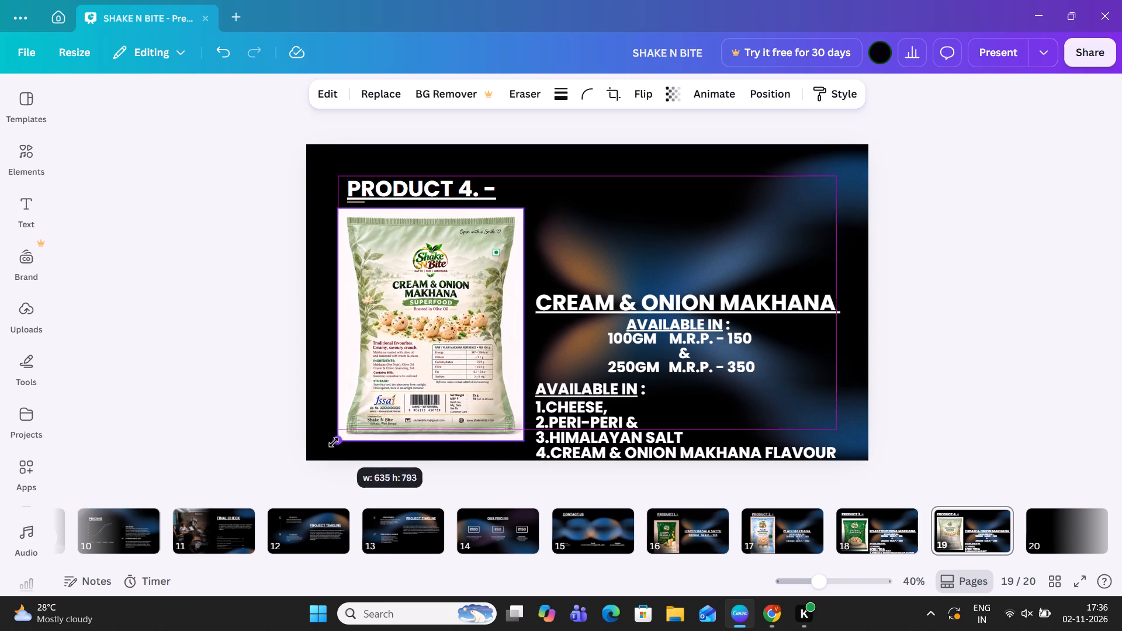
left_click_drag(334, 442, 323, 452)
left_click_drag(416, 377, 408, 377)
left_click(252, 362)
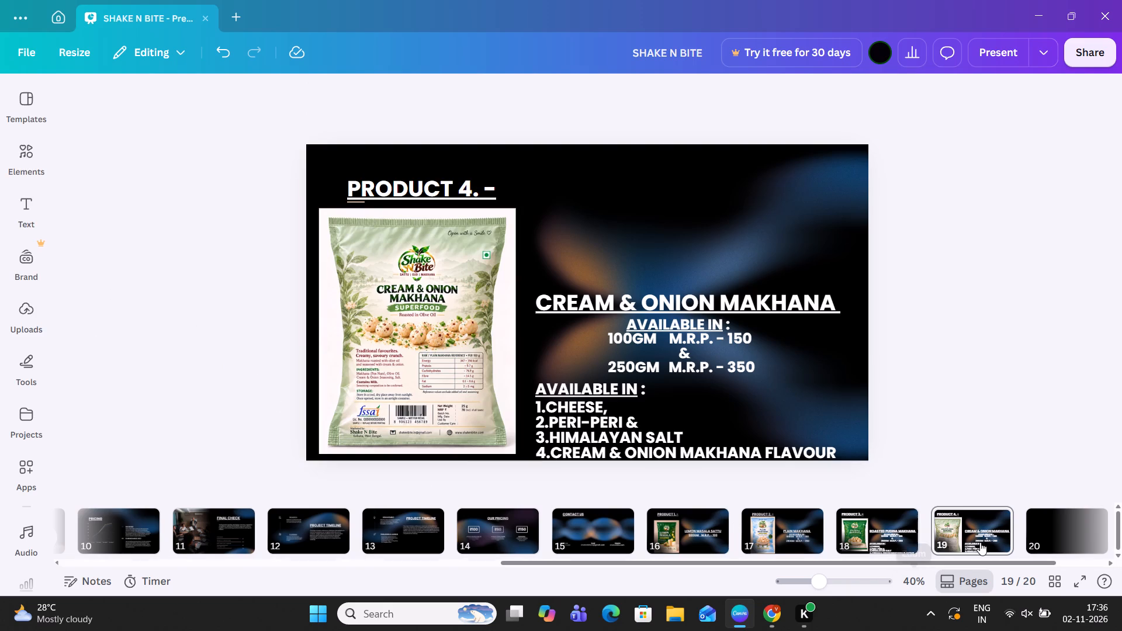
Duplicate page 19, the Product 4 Cream & Onion Makhana slide.
left_click(997, 516)
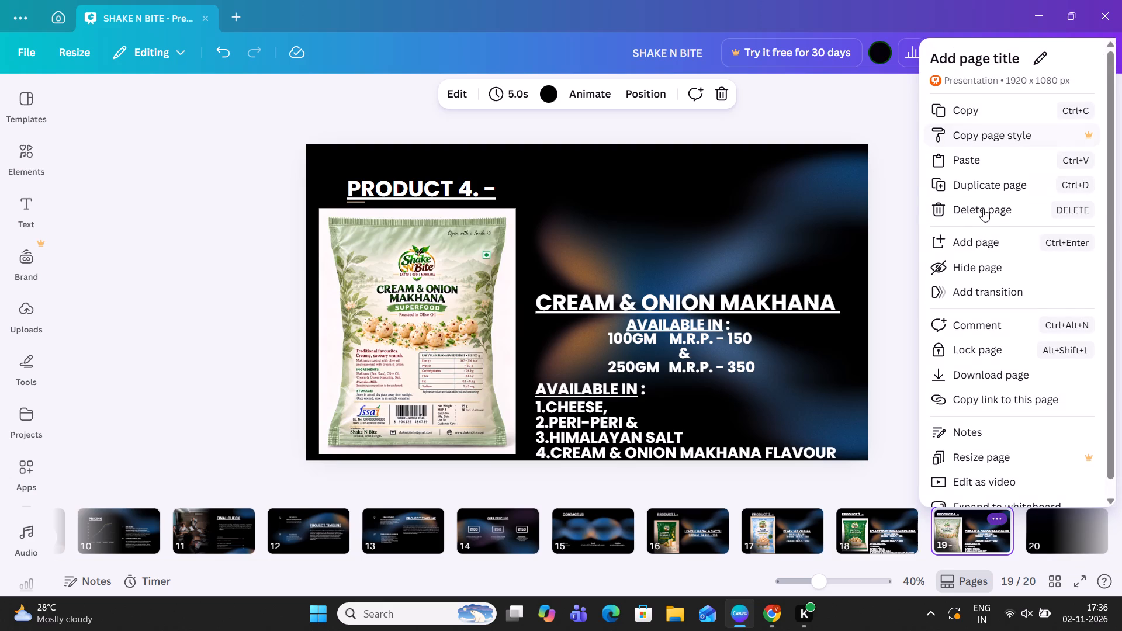
left_click(983, 183)
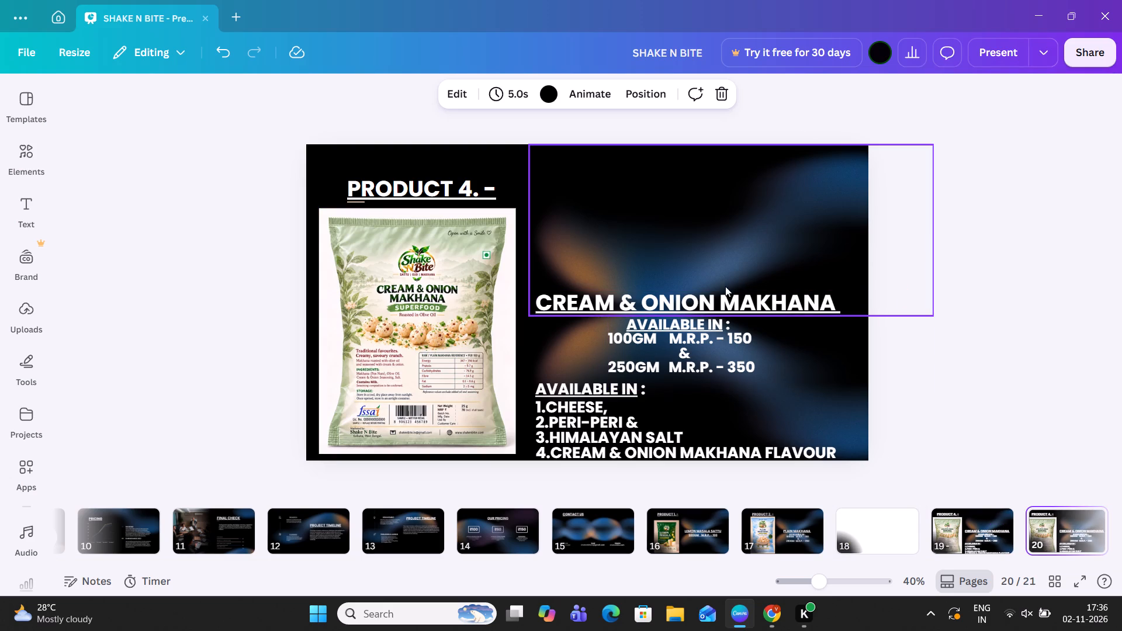
On the duplicated page 20, replace "CREAM & ONION" in the title with "PERI-PERI" so it reads "PERI-PERI MAKHANA".
double_click(715, 299)
left_click(715, 299)
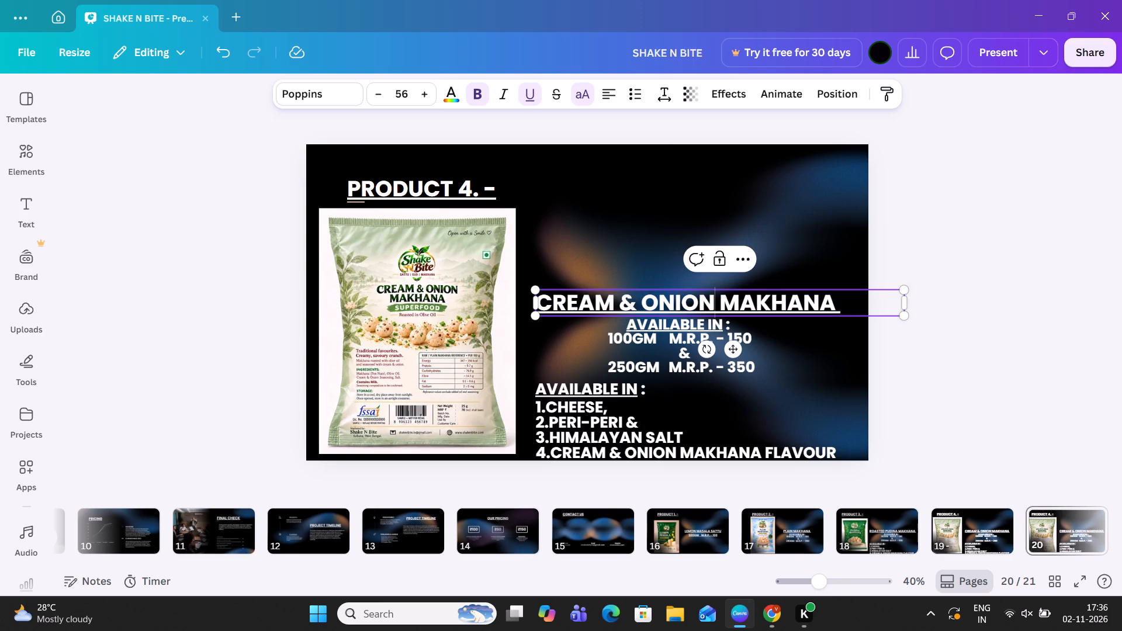
key("BackSpace")
key("BackSpace")
key("BackSpace")
key("BackSpace")
key("BackSpace")
key("BackSpace")
key("BackSpace")
key("BackSpace")
key("BackSpace")
key("BackSpace")
key("BackSpace")
key("BackSpace")
key("BackSpace")
key("BackSpace")
key("BackSpace")
key("BackSpace")
key("BackSpace")
key("BackSpace")
key("BackSpace")
key("BackSpace")
key("BackSpace")
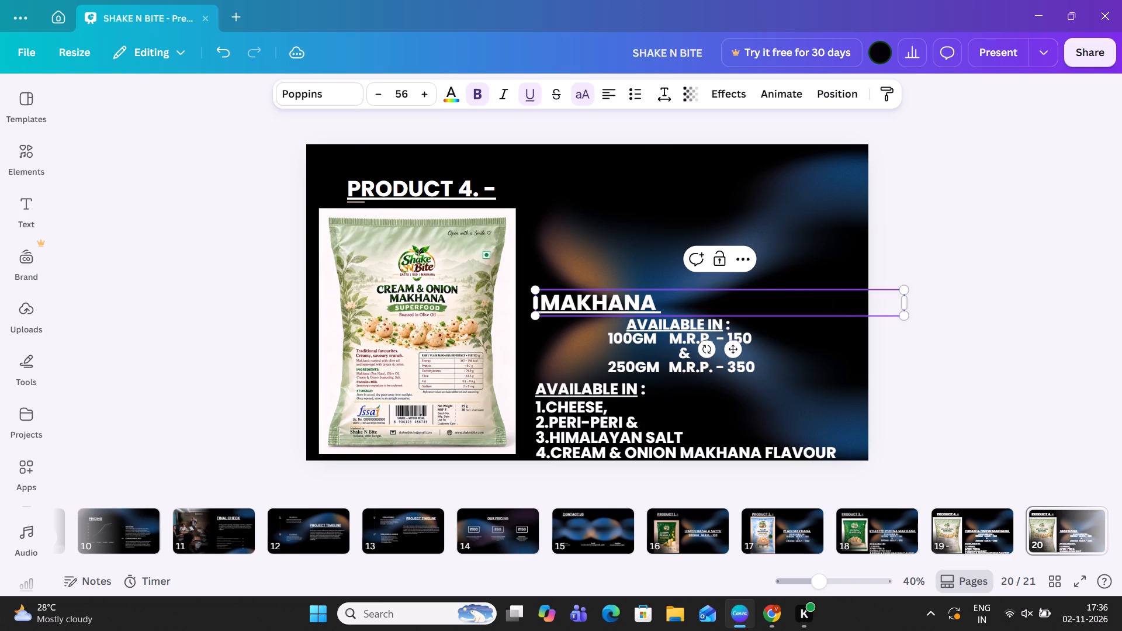
type("PERI")
type("-PERI")
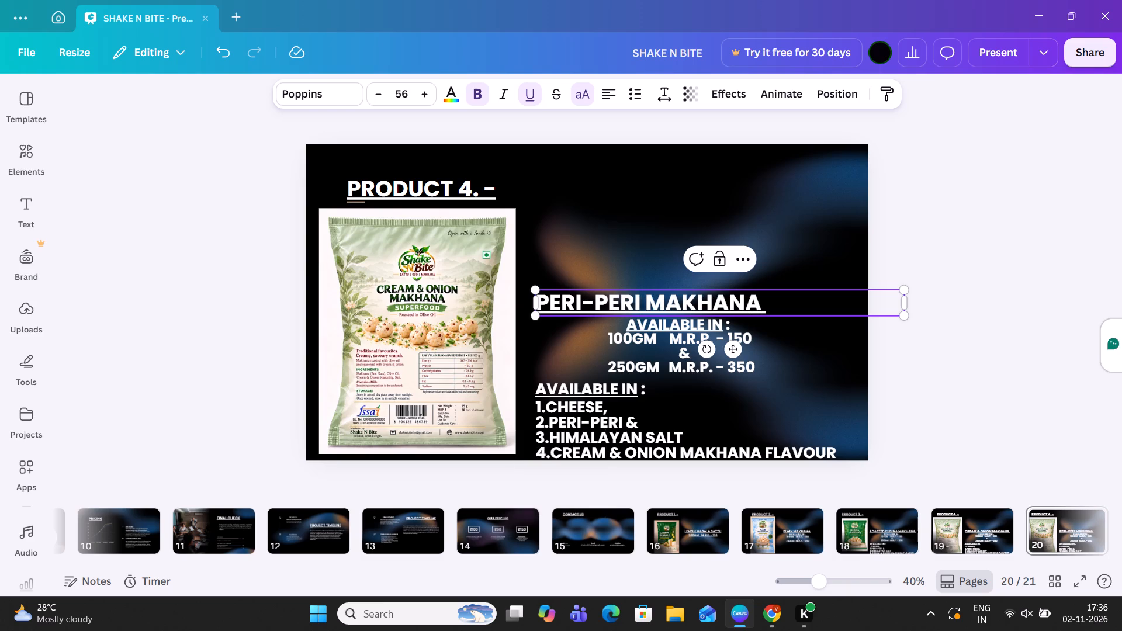
Shift the "PERI-PERI MAKHANA" title on page 20 slightly right so it sits over the price block.
left_click_drag(748, 289, 777, 290)
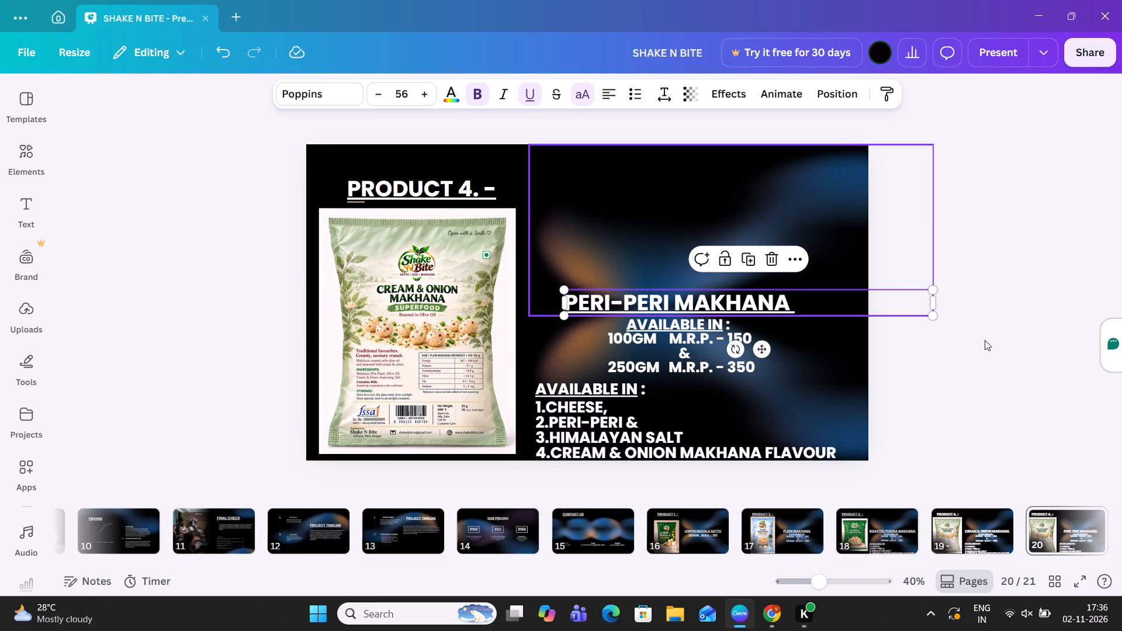
left_click(985, 340)
left_click(754, 303)
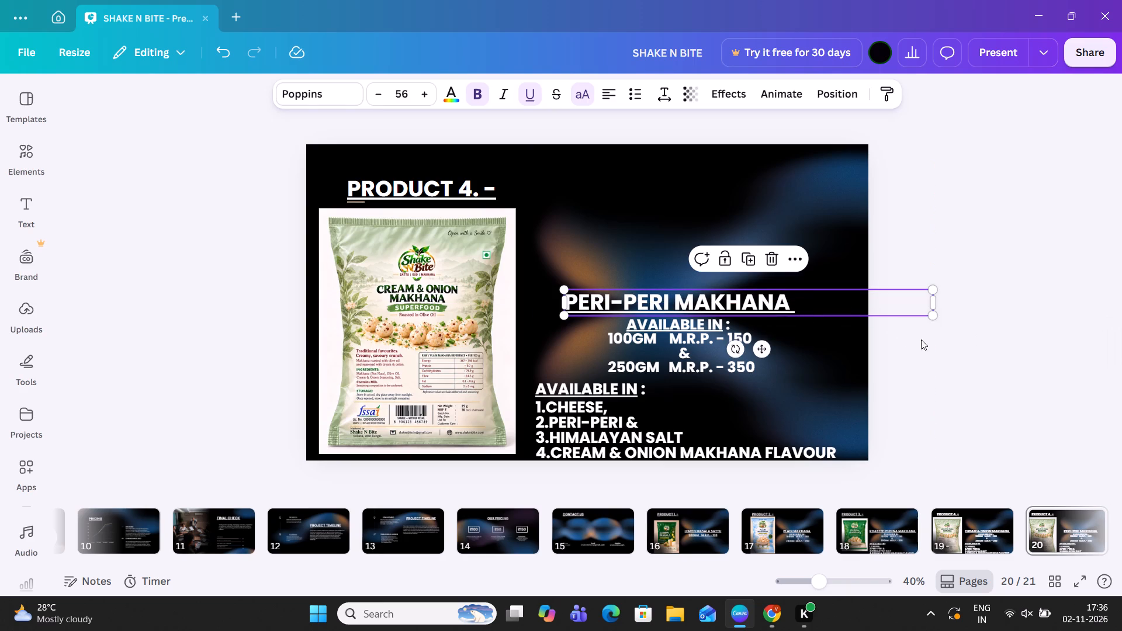
left_click(943, 400)
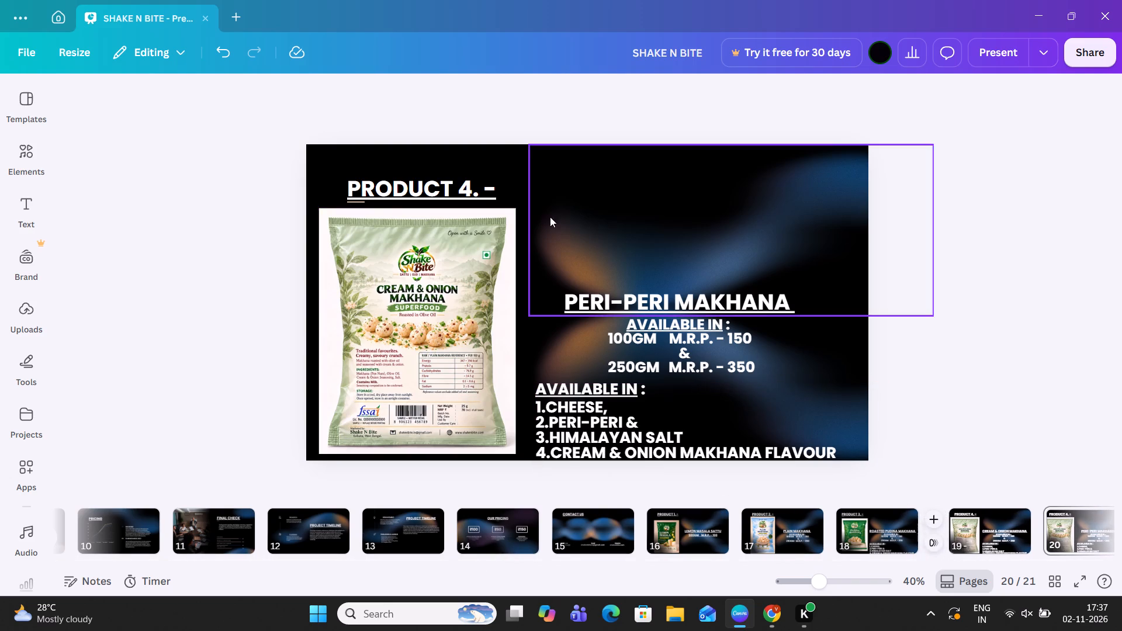
Change page 20's product heading to "PRODUCT 5. -".
left_click(475, 183)
left_click(475, 183)
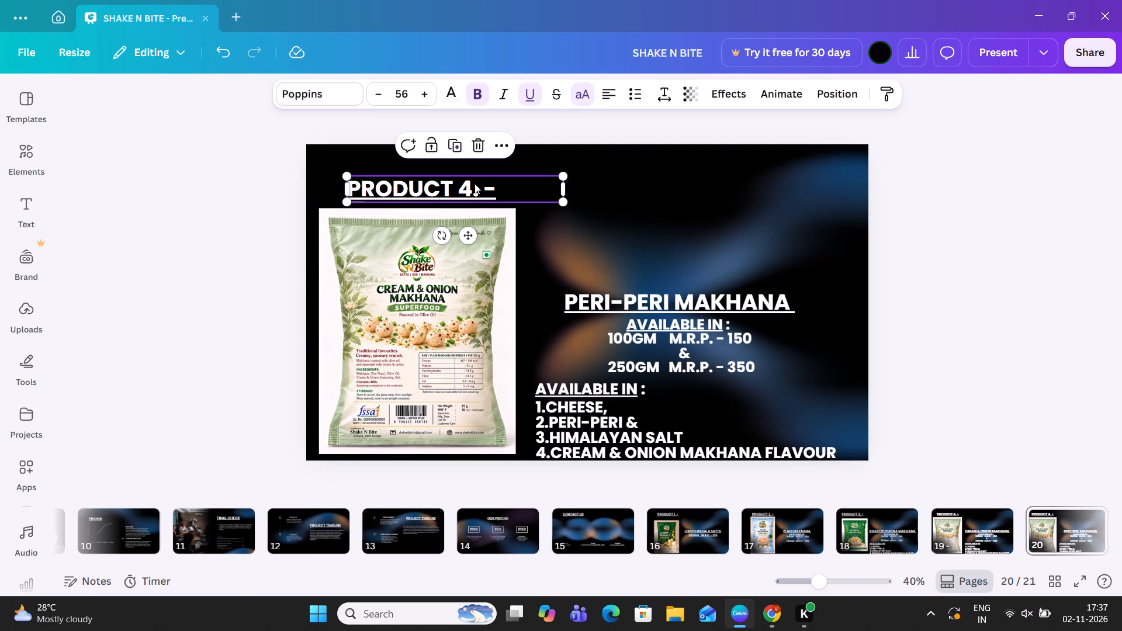
left_click(475, 183)
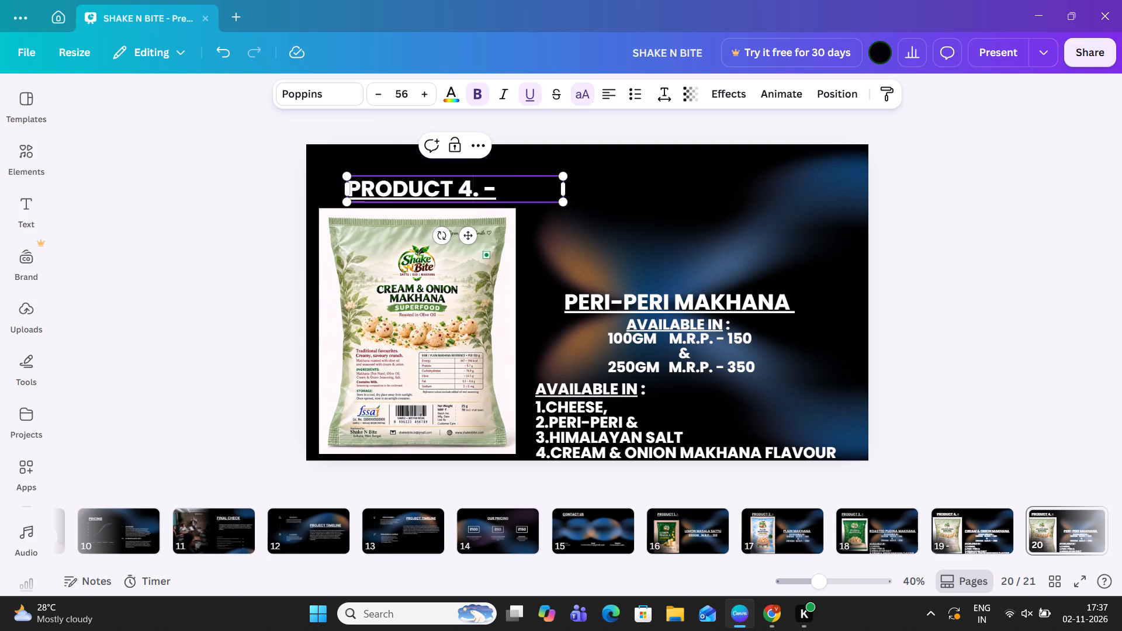
key("BackSpace")
key("5")
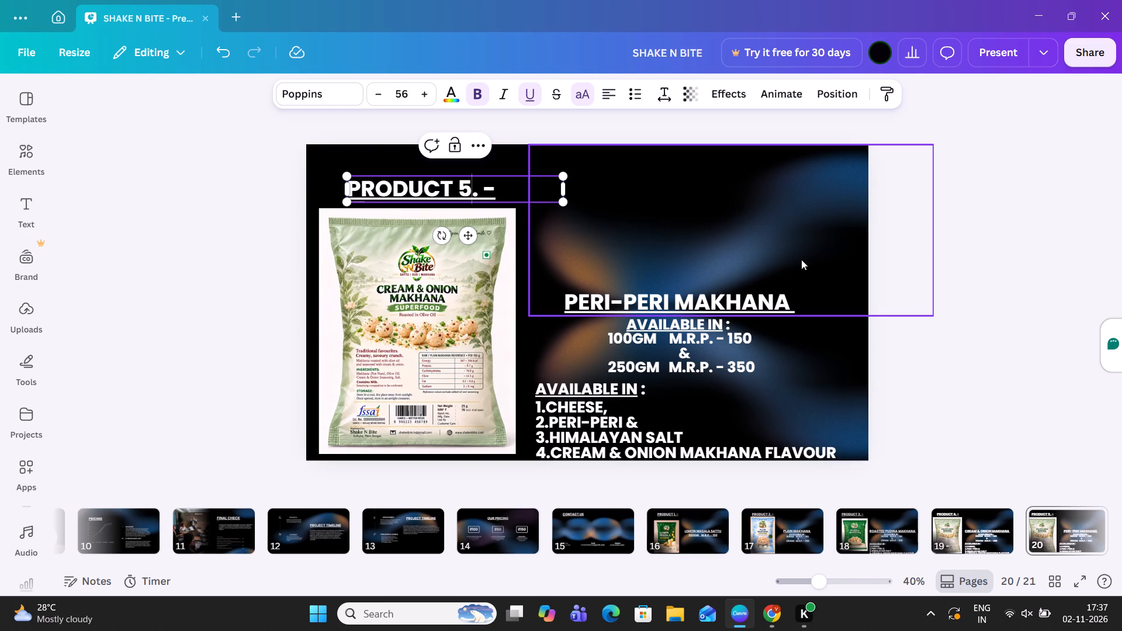
left_click(1041, 235)
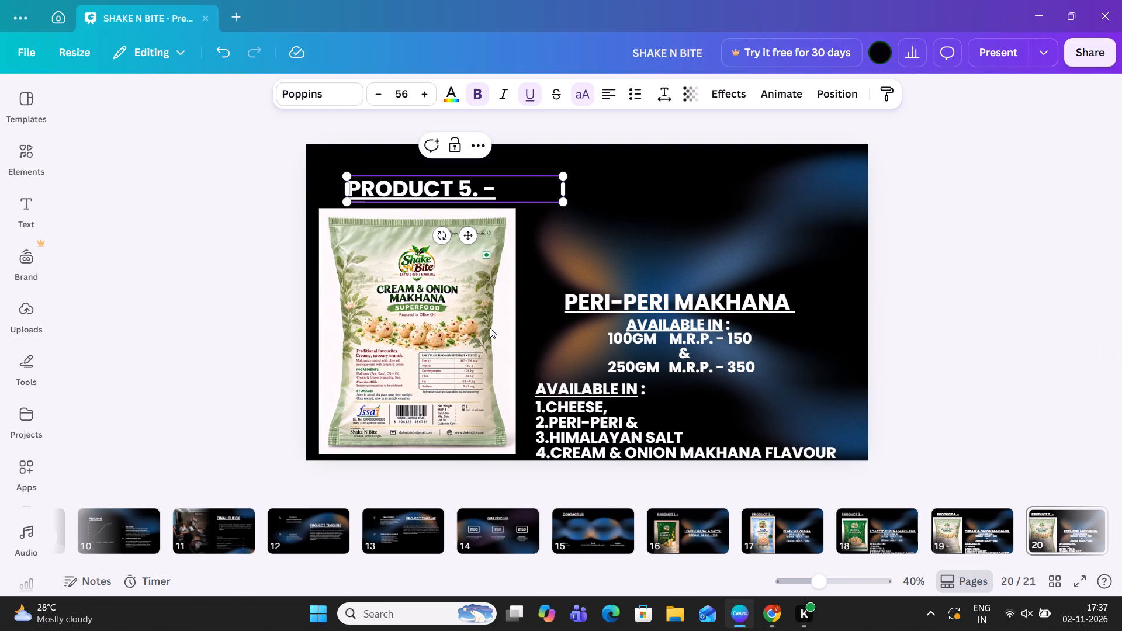
Delete the Cream & Onion Makhana pouch image from page 20.
left_click(459, 331)
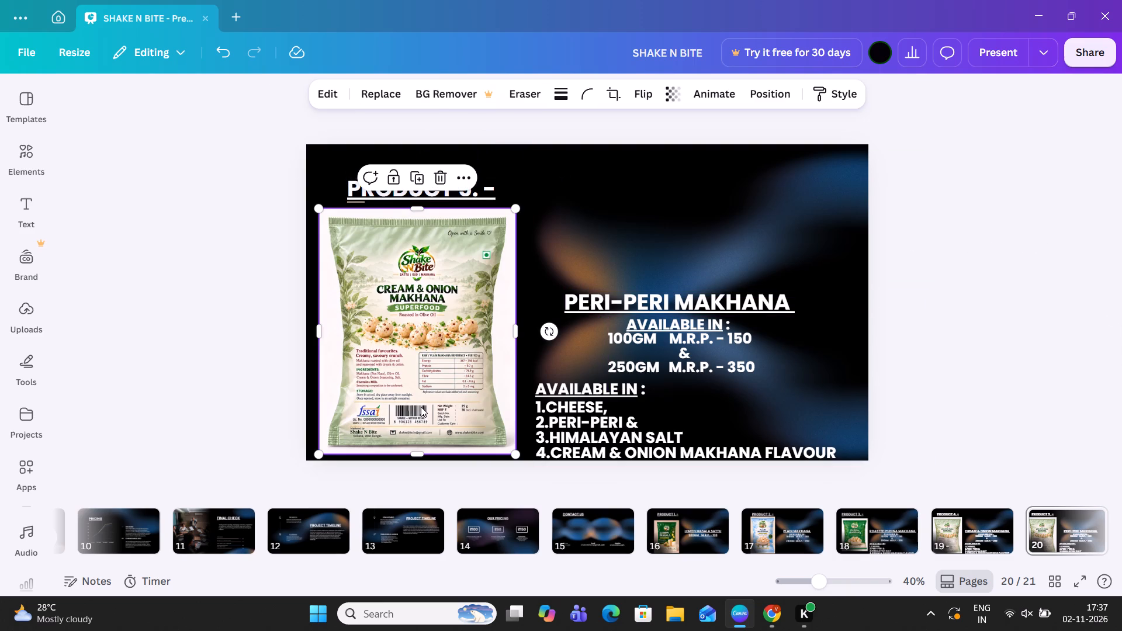
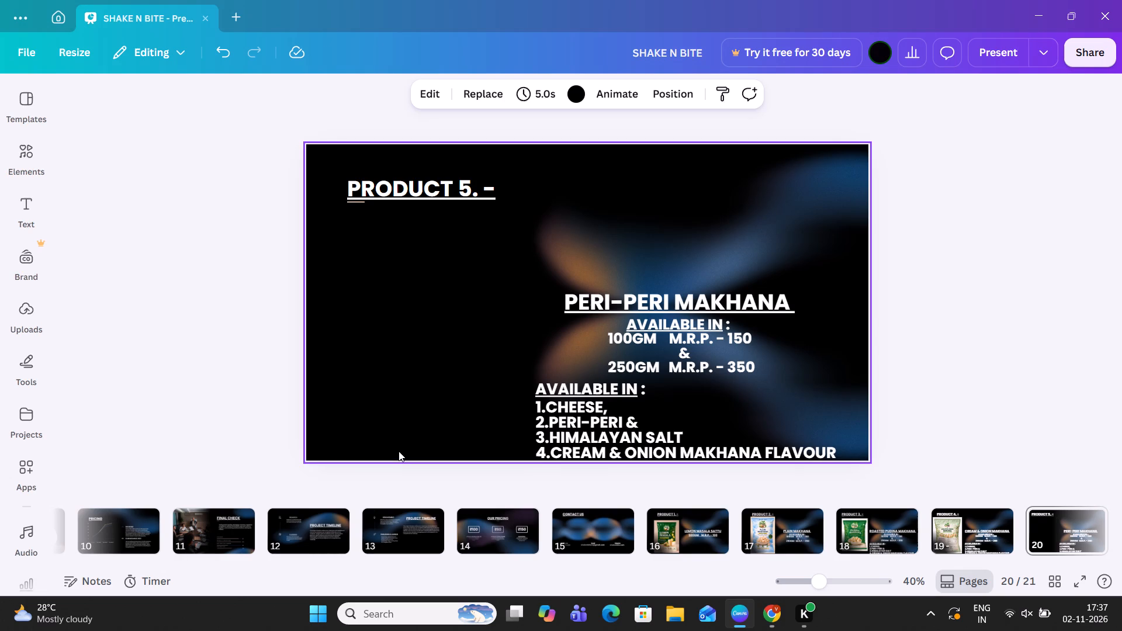
key("ctrl+v")
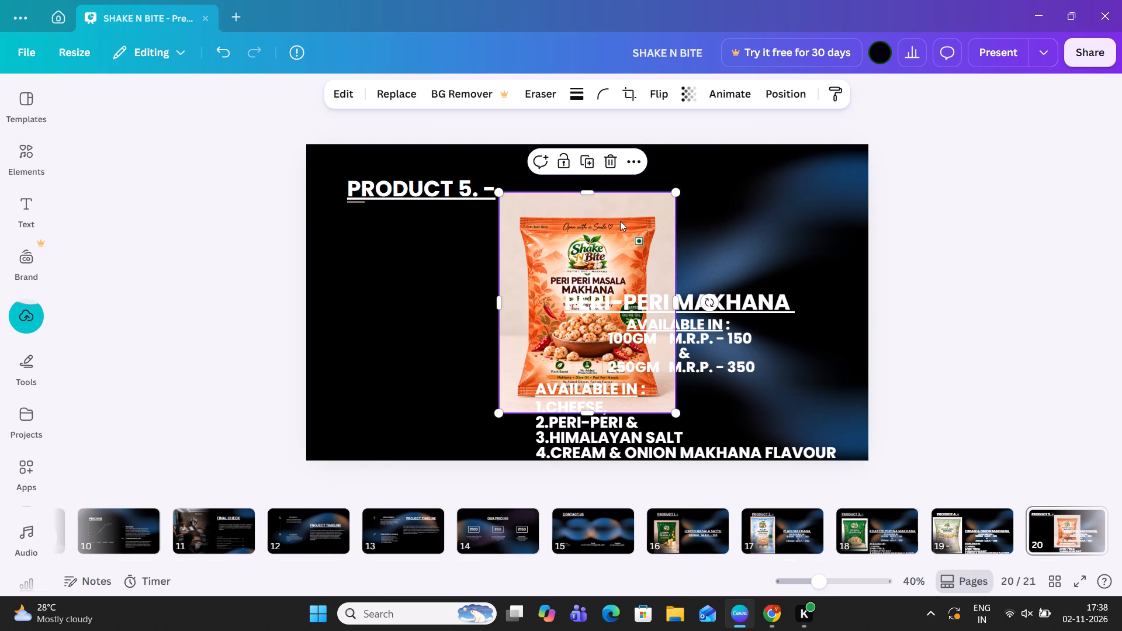
left_click_drag(620, 221, 486, 262)
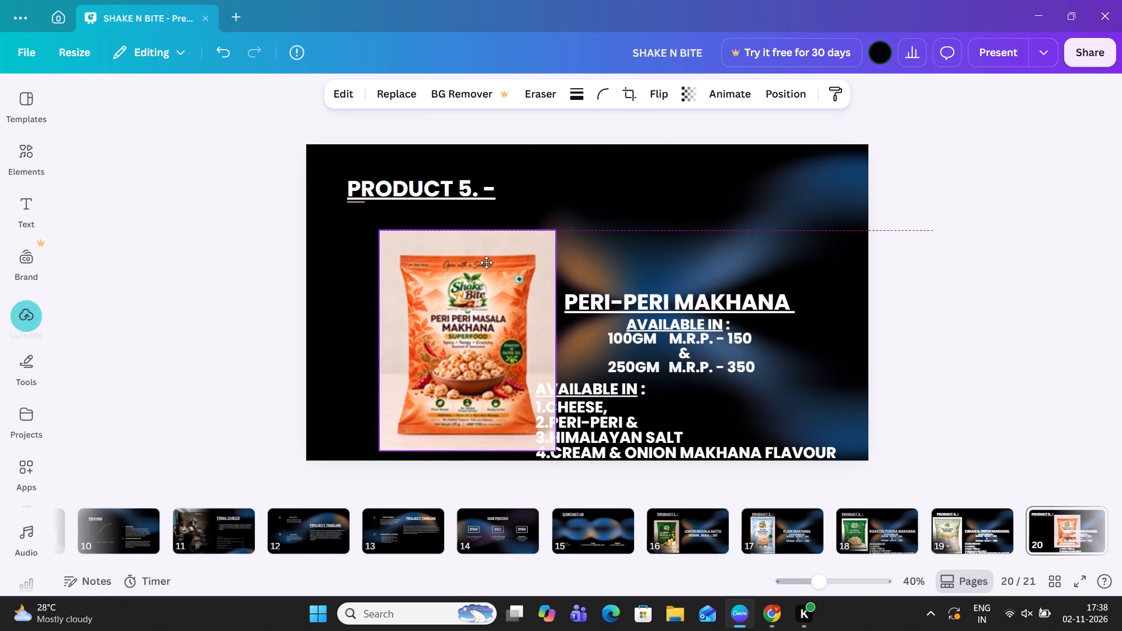
left_click_drag(486, 262, 461, 235)
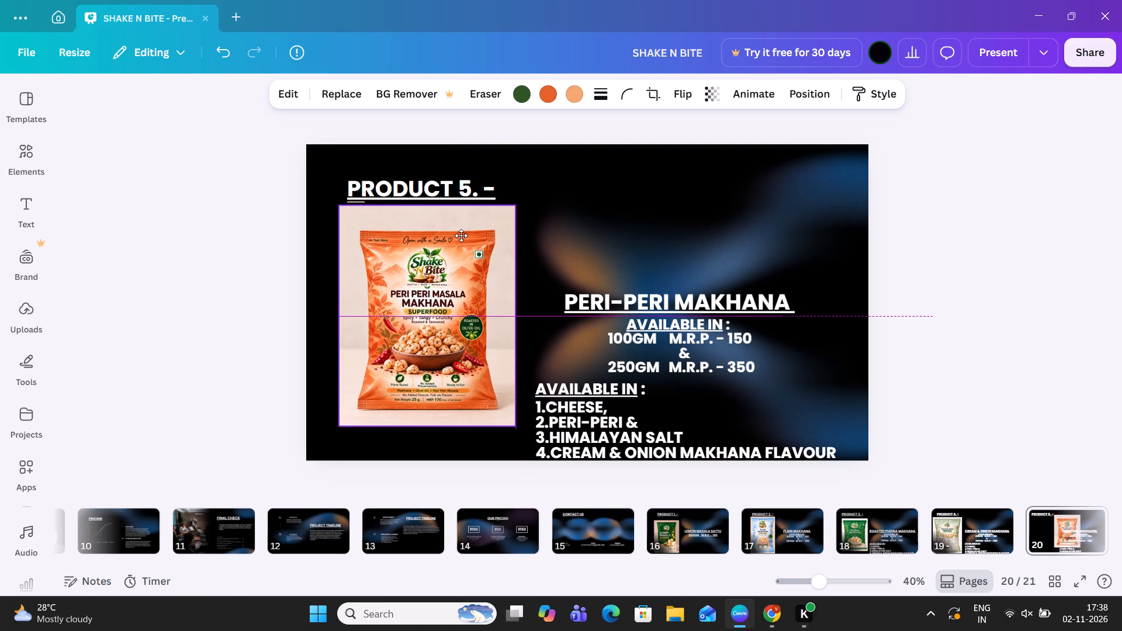
left_click_drag(461, 235, 456, 235)
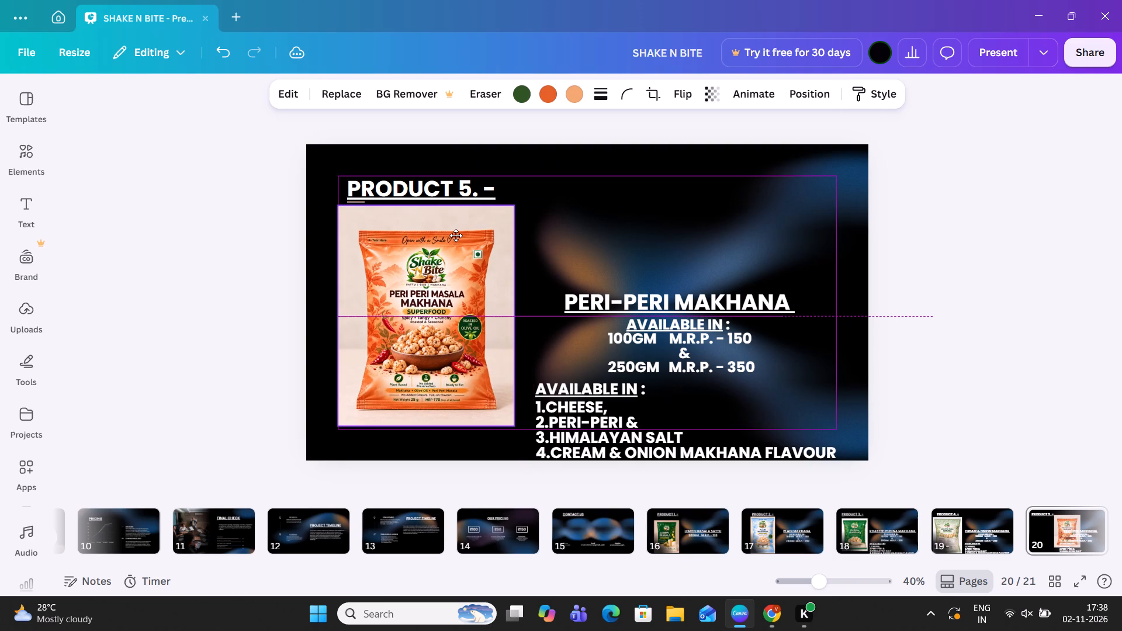
left_click_drag(456, 235, 453, 235)
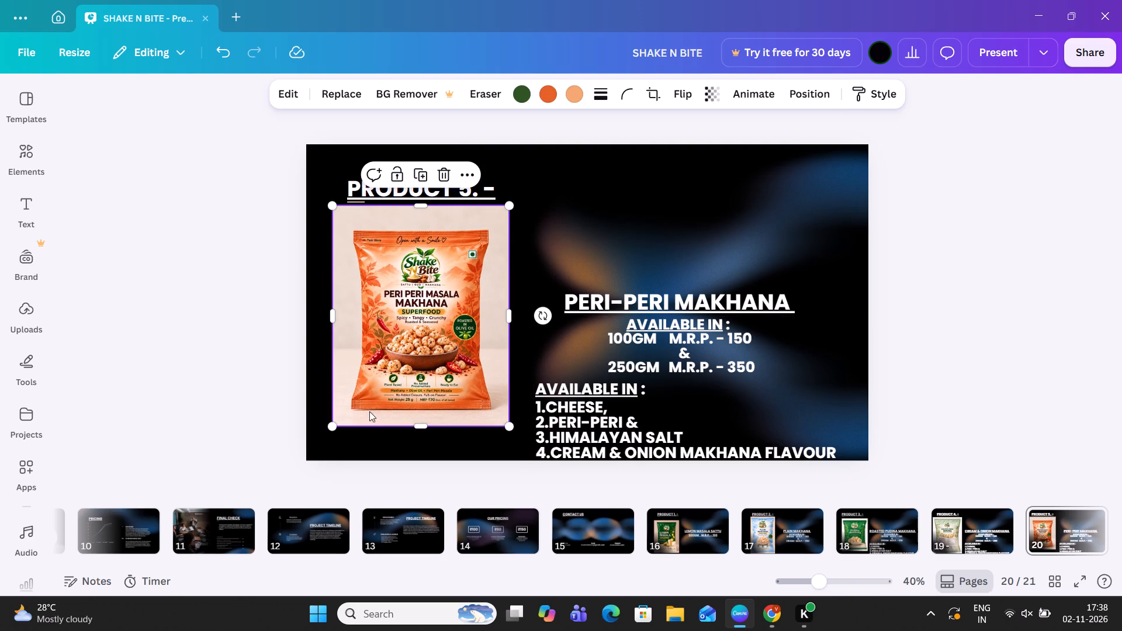
Resize the peri-peri pouch image to about 625 × 851 so it fills the space between the heading and the page's bottom edge.
left_click_drag(417, 430, 417, 432)
left_click_drag(417, 432, 419, 452)
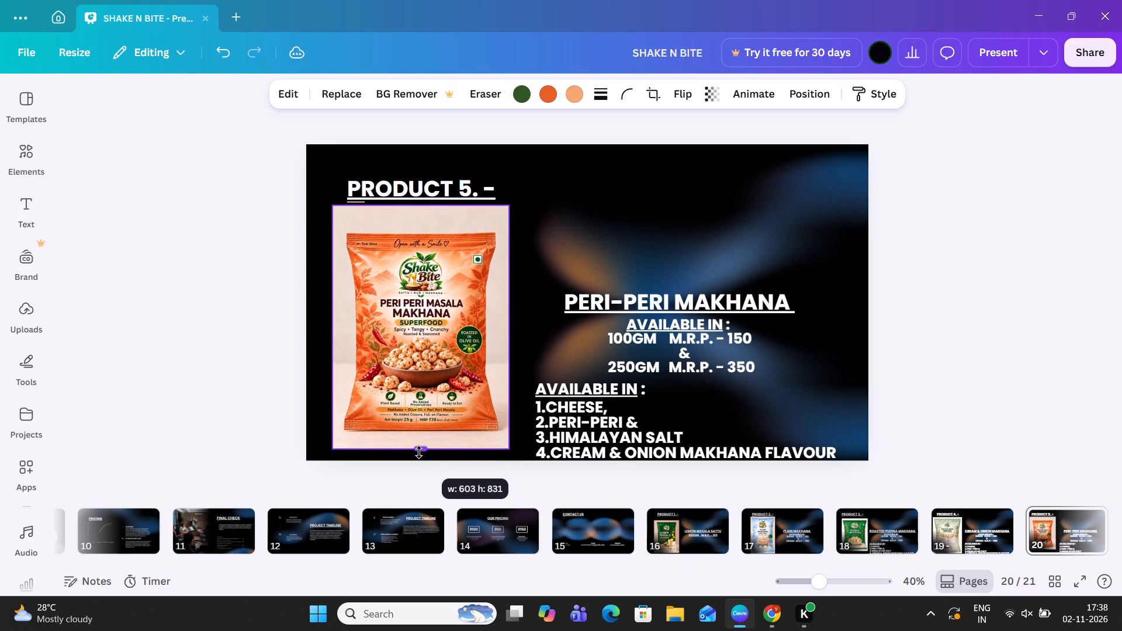
left_click_drag(419, 452, 421, 459)
left_click(264, 435)
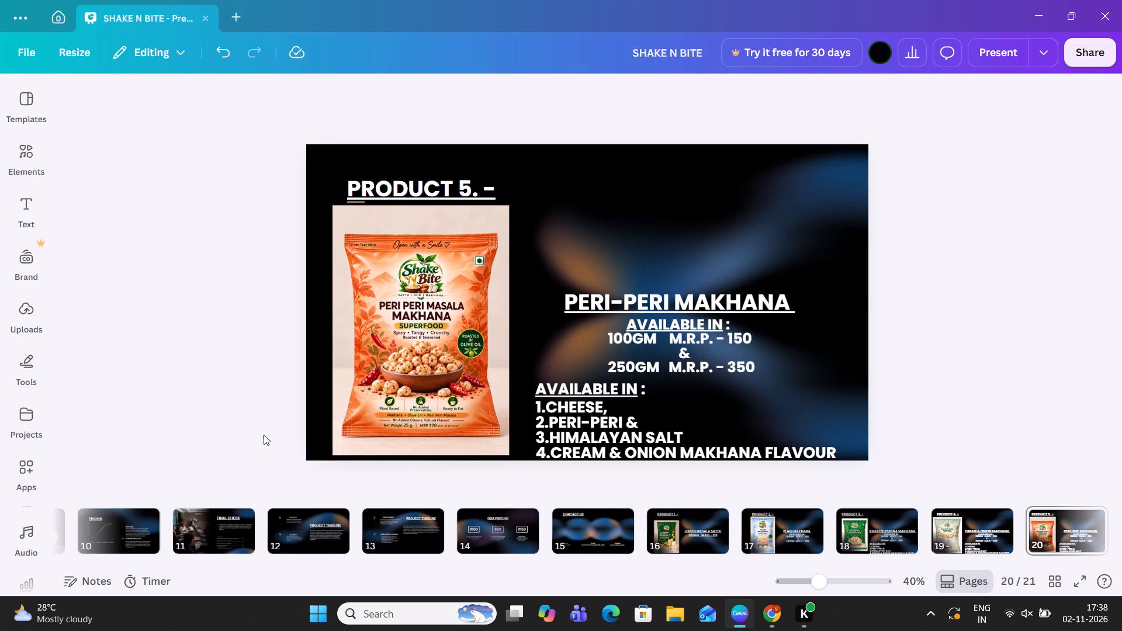
left_click(456, 313)
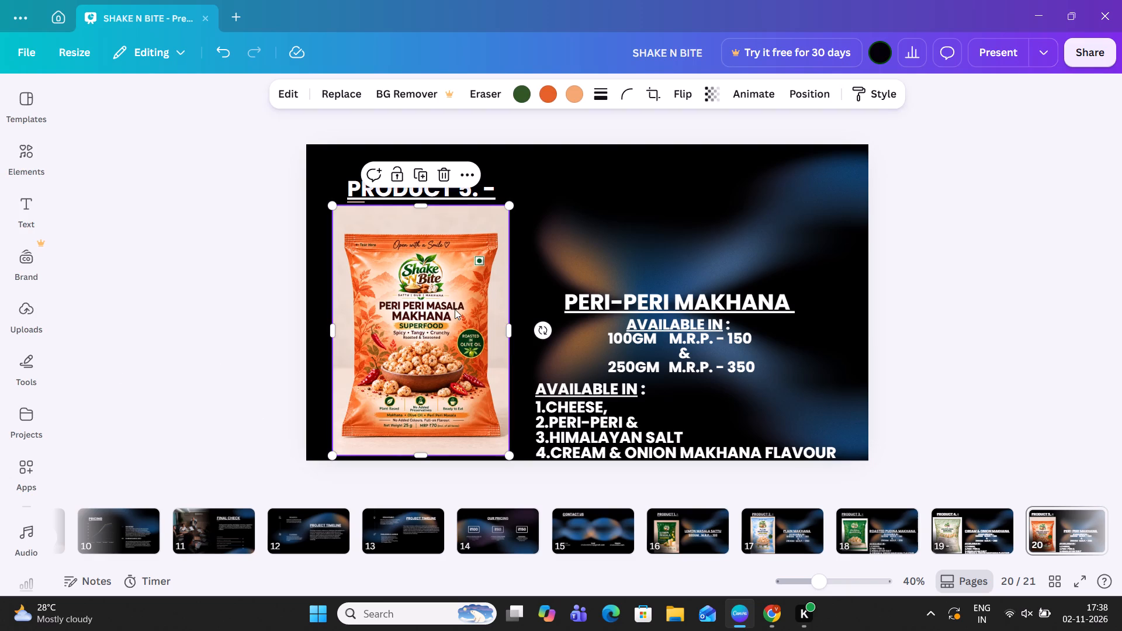
left_click_drag(420, 206, 420, 214)
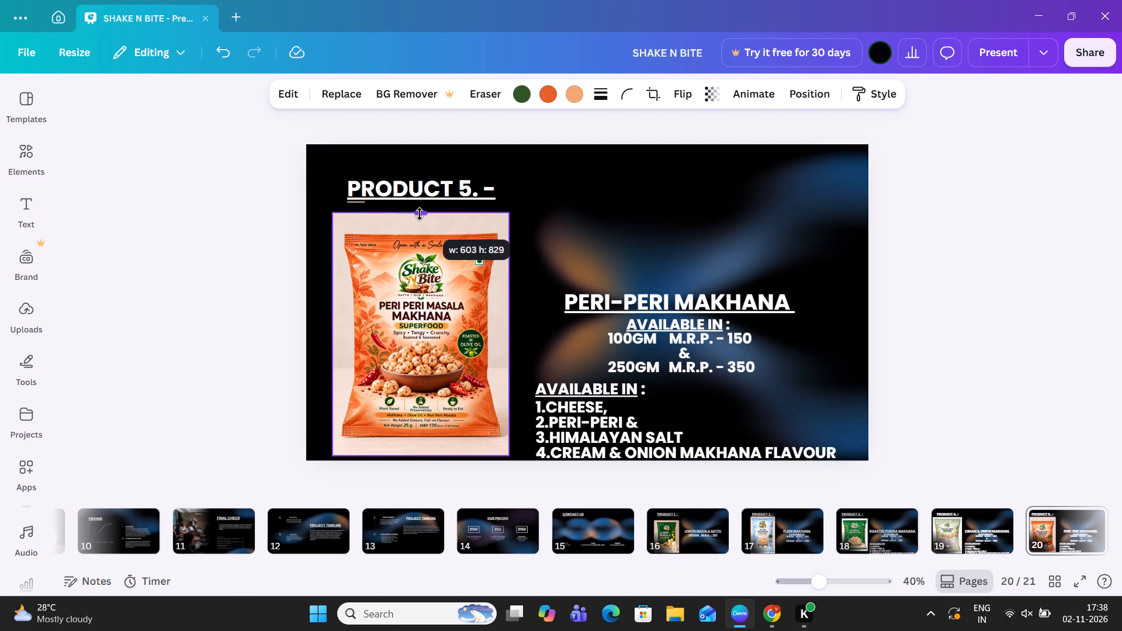
left_click_drag(420, 214, 421, 217)
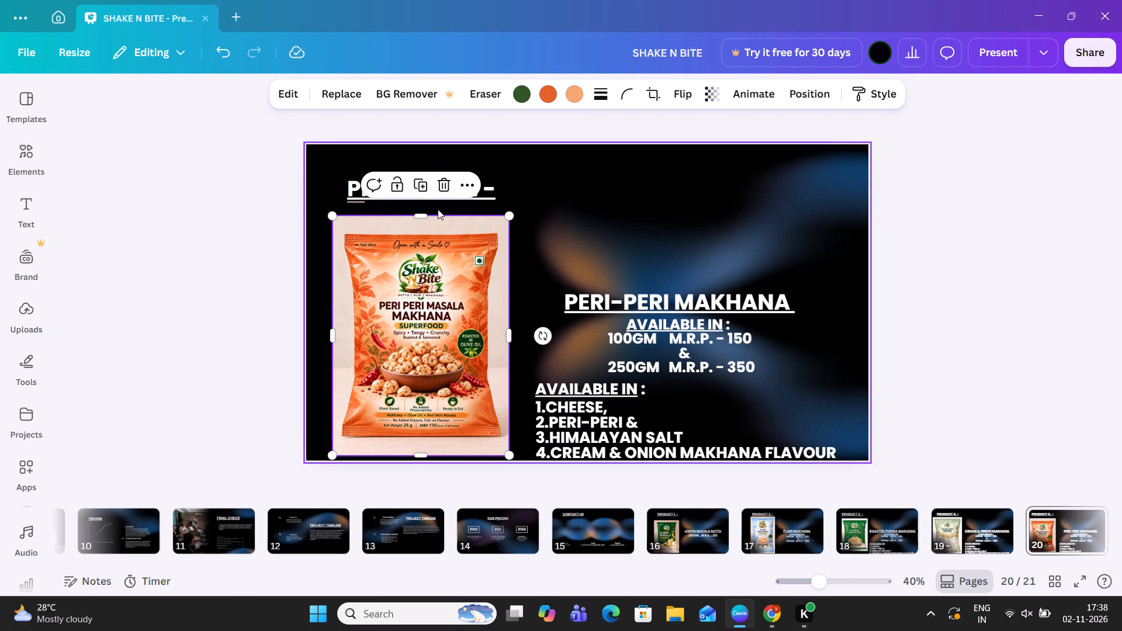
left_click(421, 213)
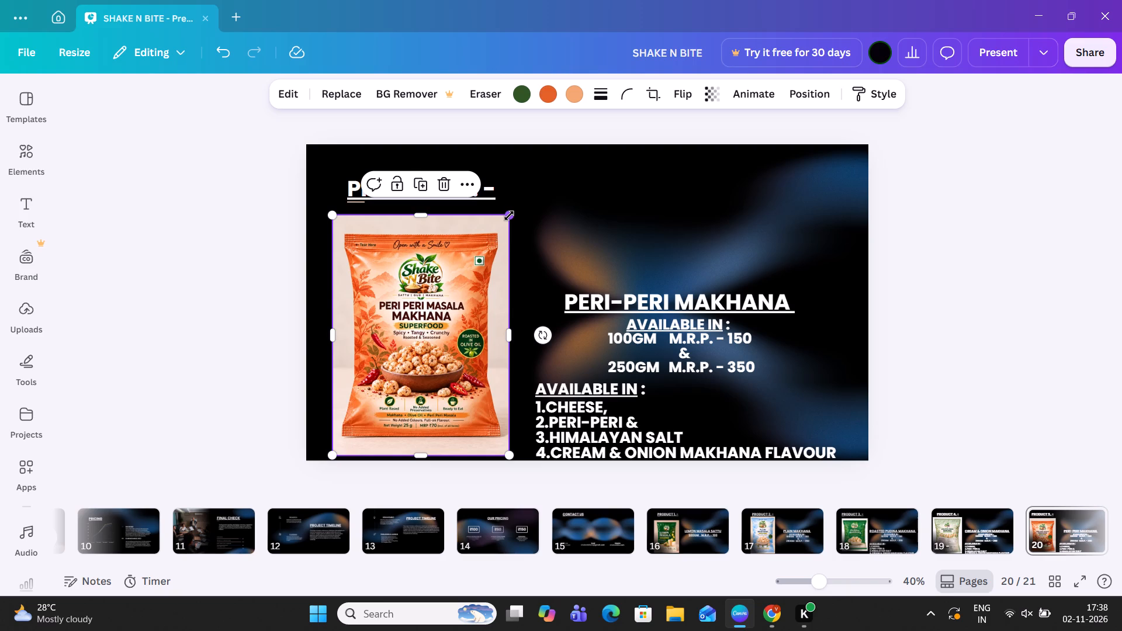
left_click_drag(509, 216, 510, 216)
left_click_drag(510, 216, 519, 211)
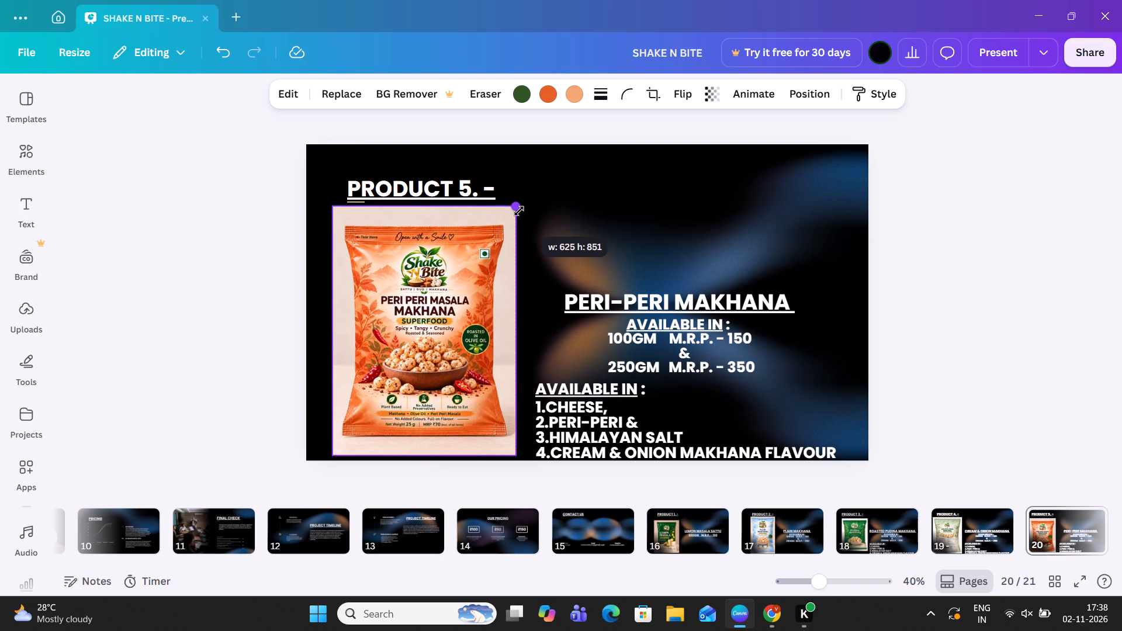
left_click(442, 265)
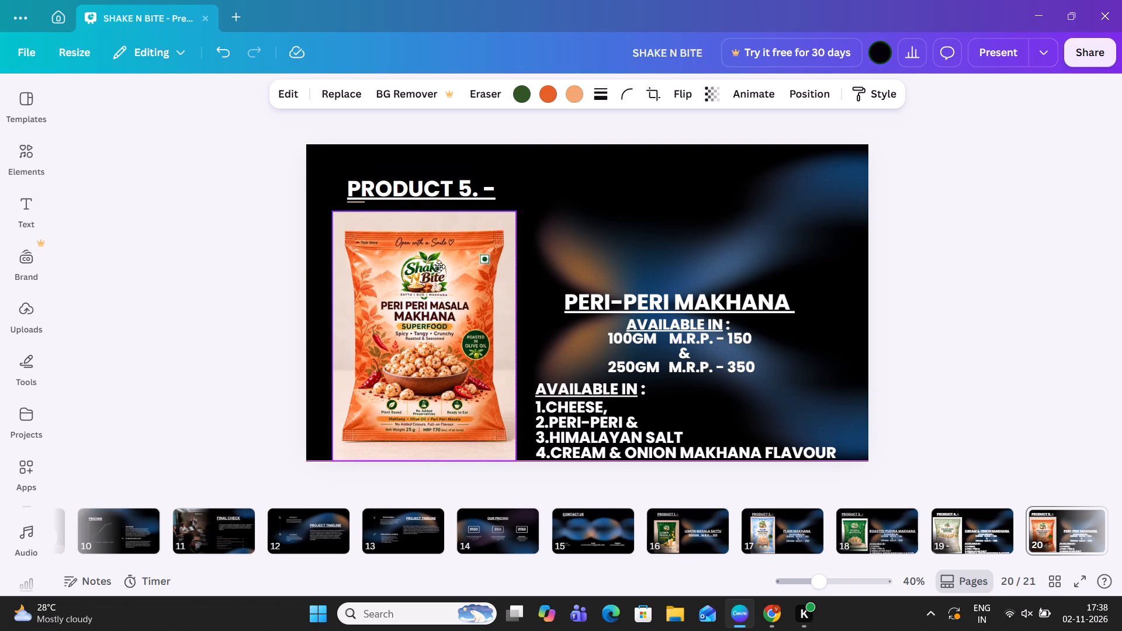
left_click(229, 286)
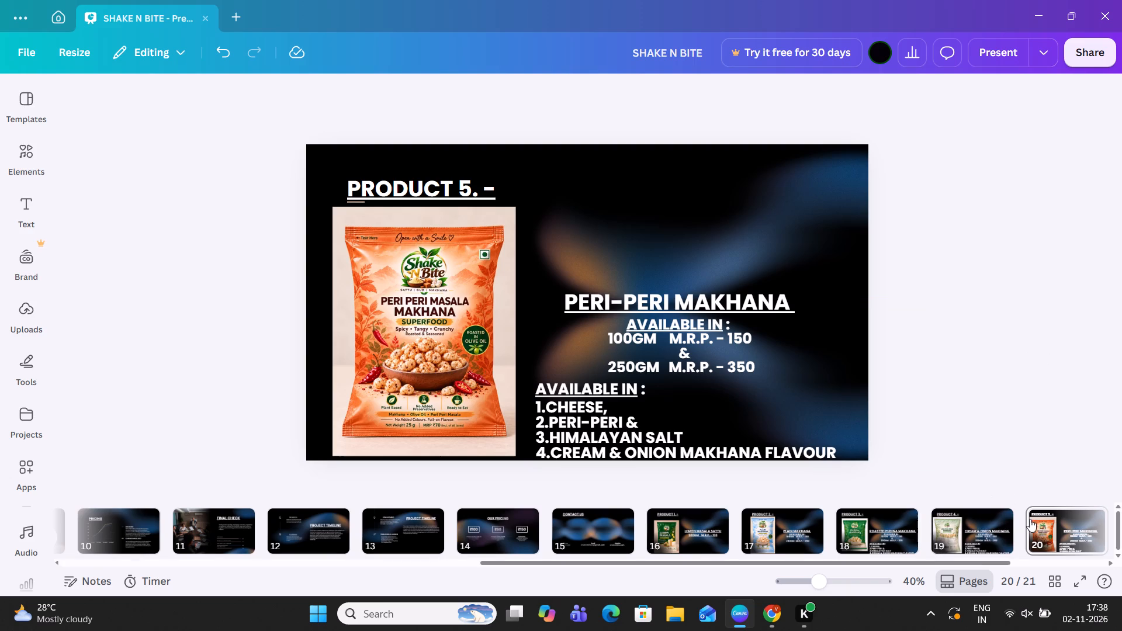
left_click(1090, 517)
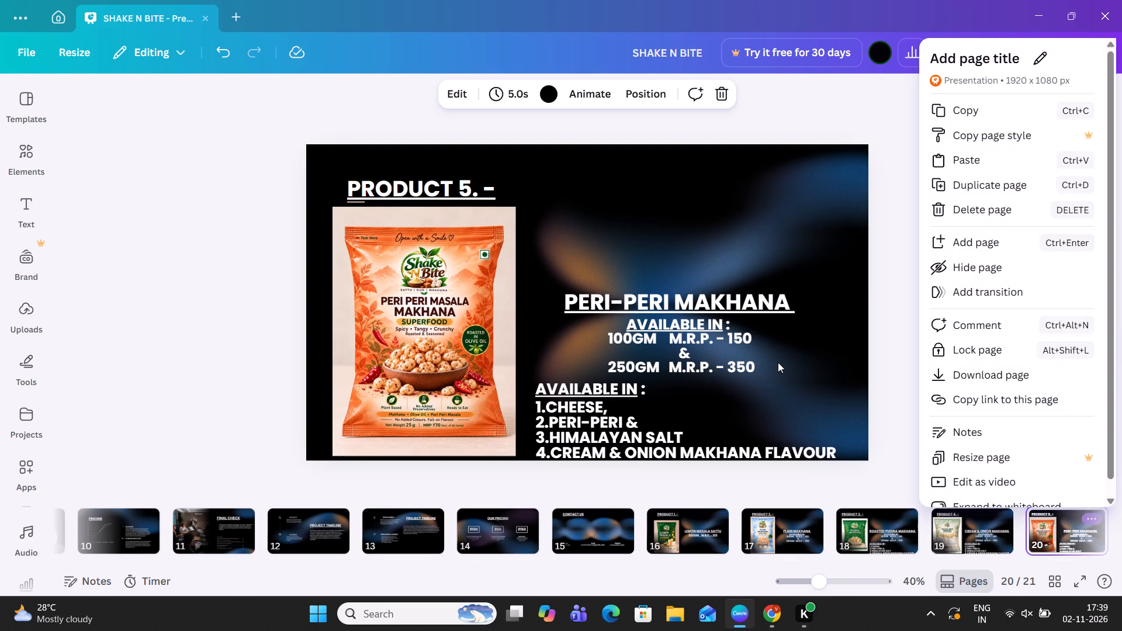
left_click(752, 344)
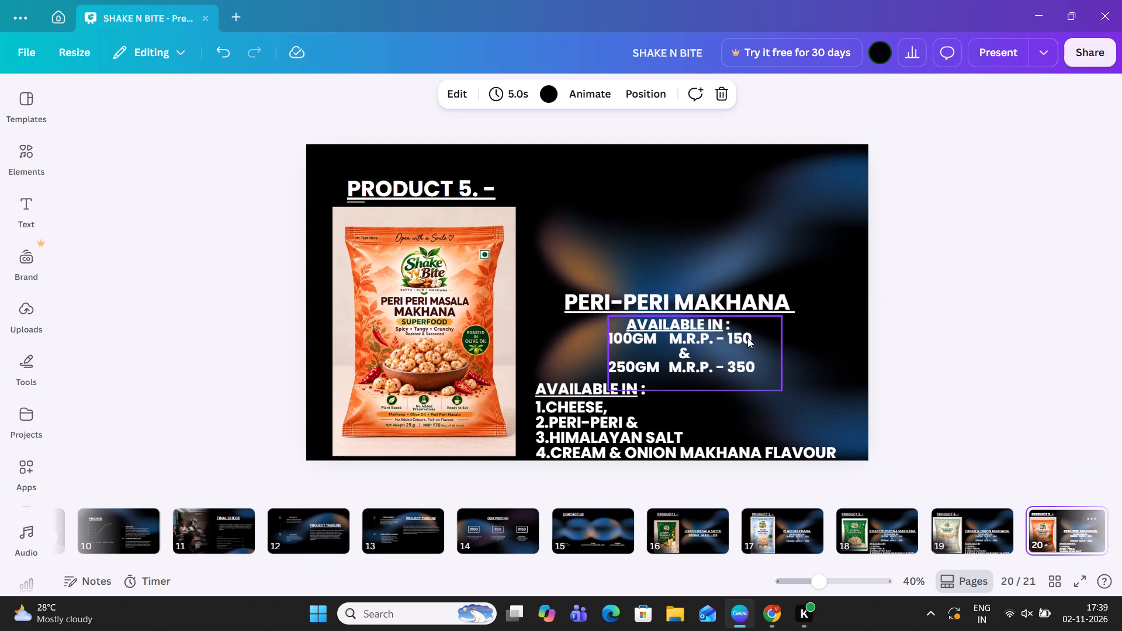
Set the M.R.P. values in page 20's price block to 65 for the 100GM line and 120 for the 250GM line.
left_click(747, 338)
left_click(750, 338)
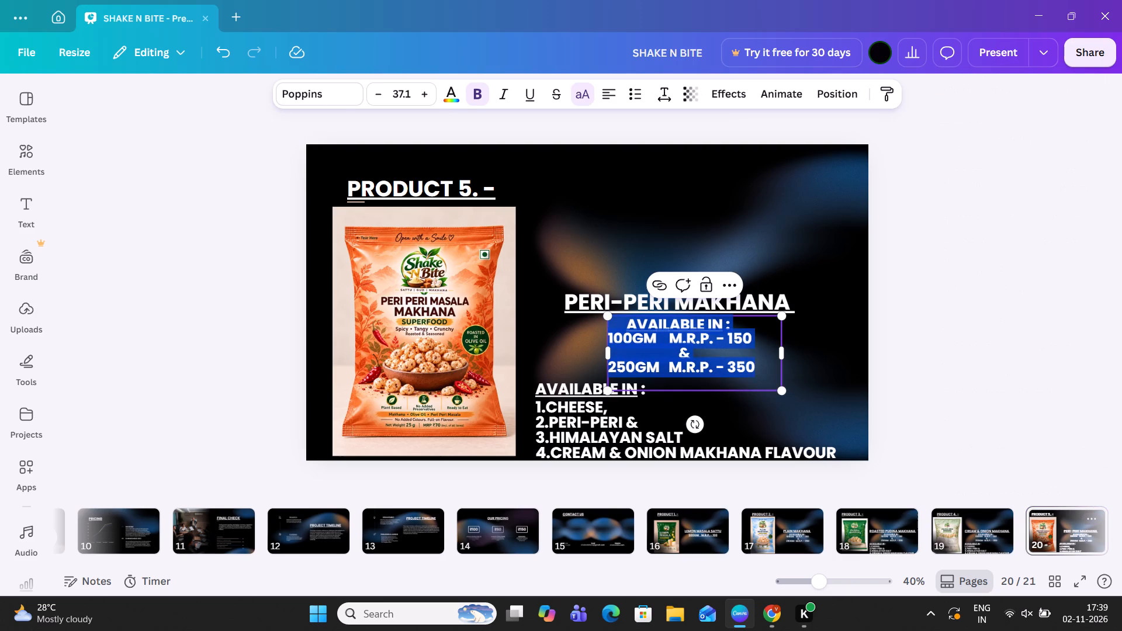
left_click(750, 338)
key("BackSpace")
key("BackSpace")
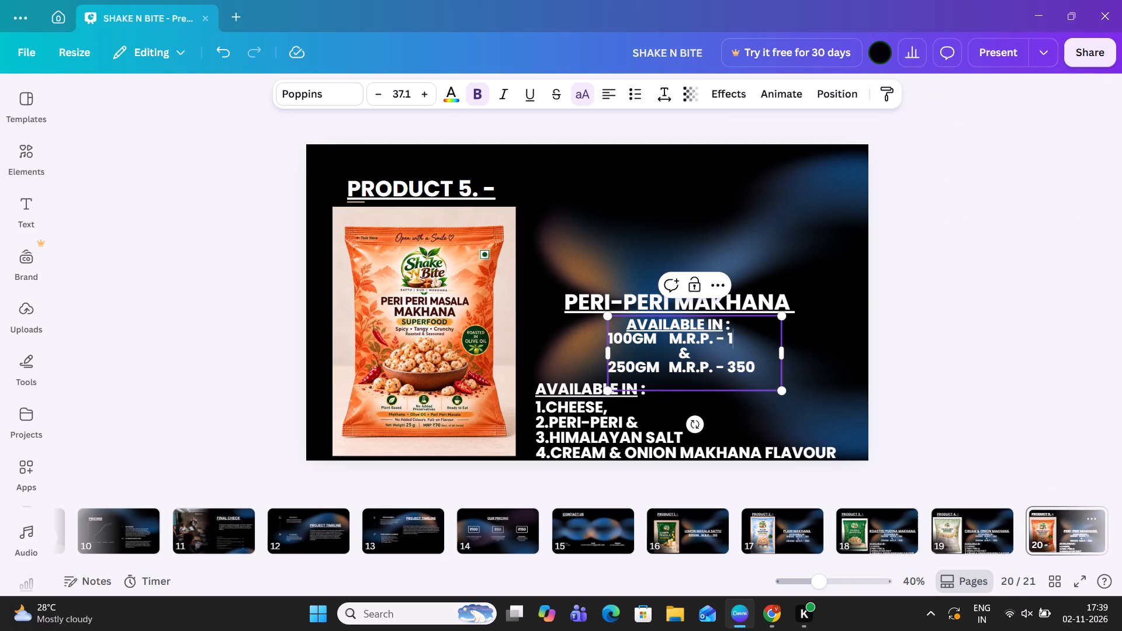
key("BackSpace")
type("65")
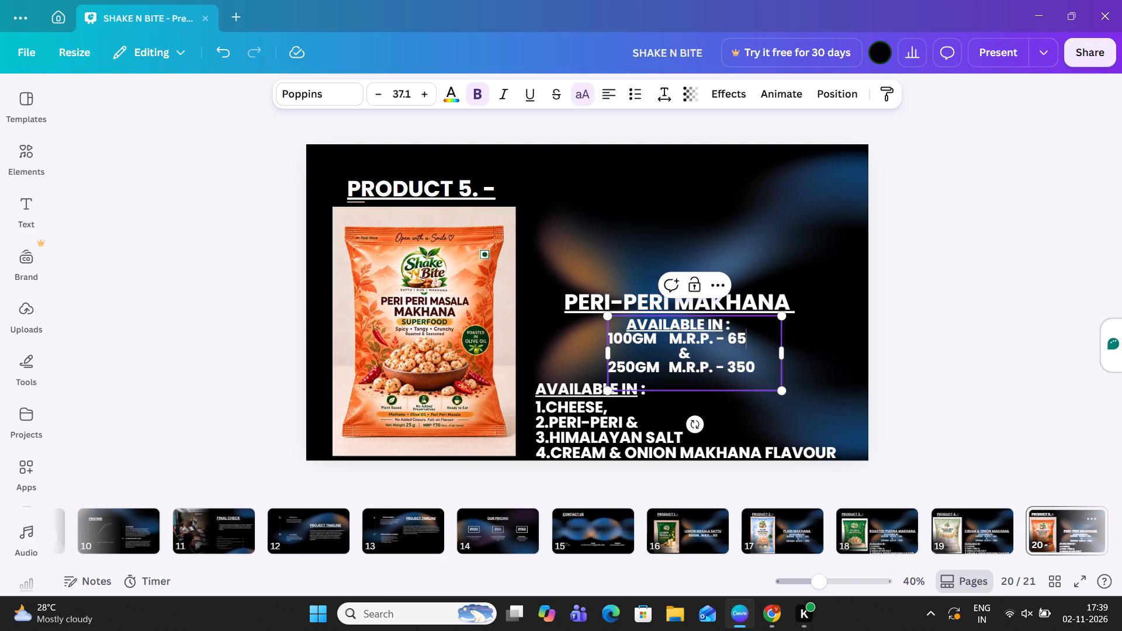
left_click(752, 374)
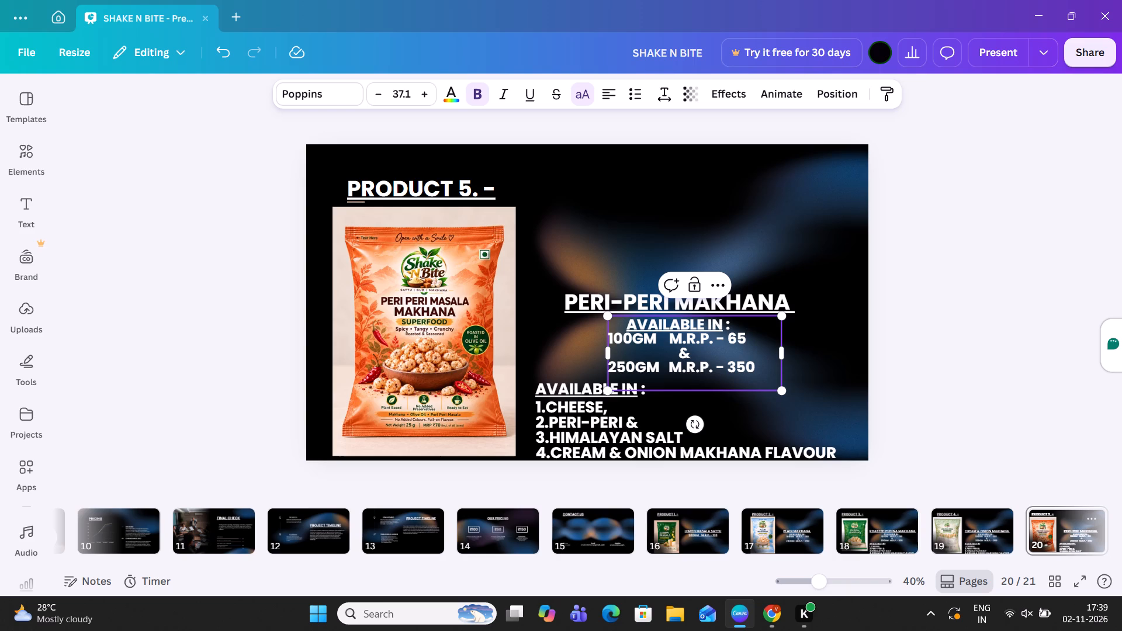
left_click(752, 374)
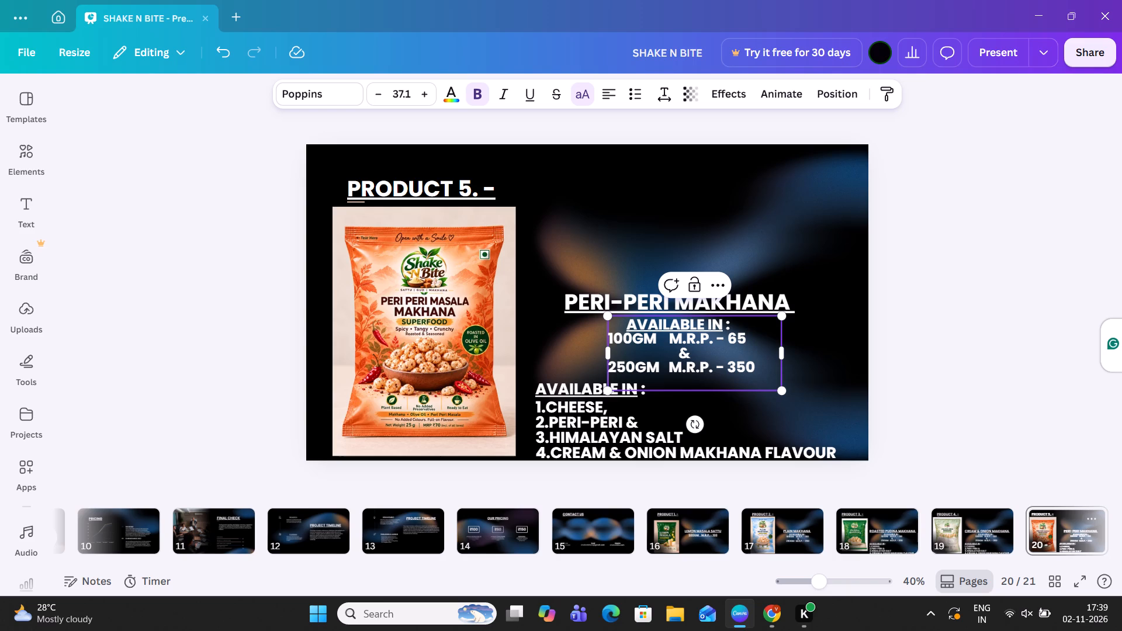
left_click(757, 372)
key("BackSpace")
key("BackSpace")
key("BackSpace")
type("120")
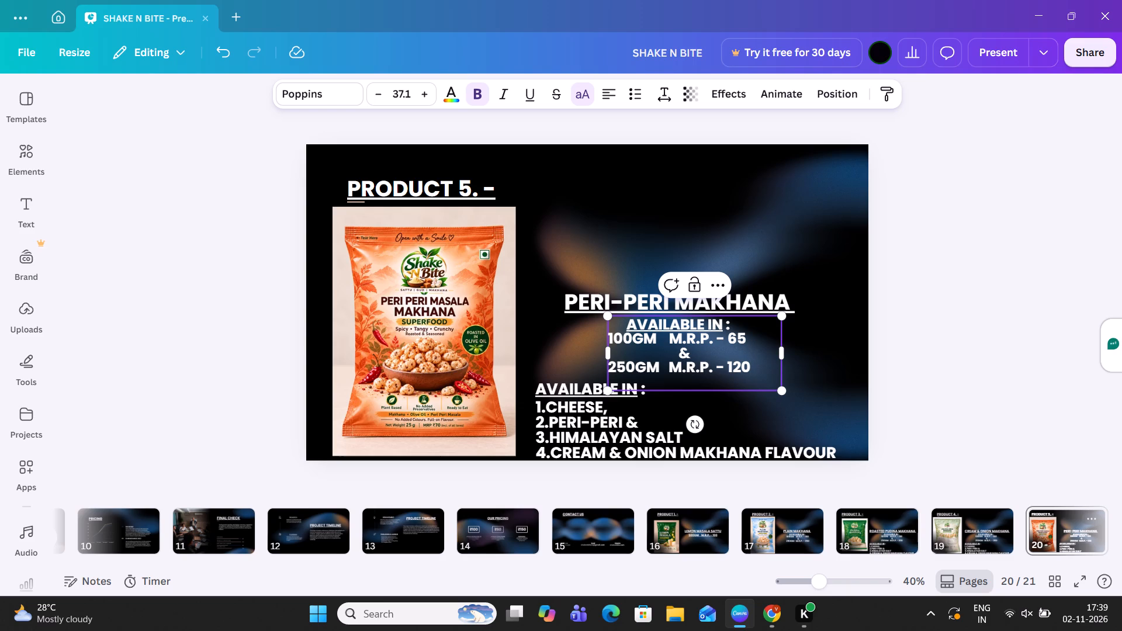
Change the pack sizes in page 20's price block to 50GM on the 120 line and 25GM on the 65 line.
left_click(617, 367)
key("BackSpace")
left_click(622, 340)
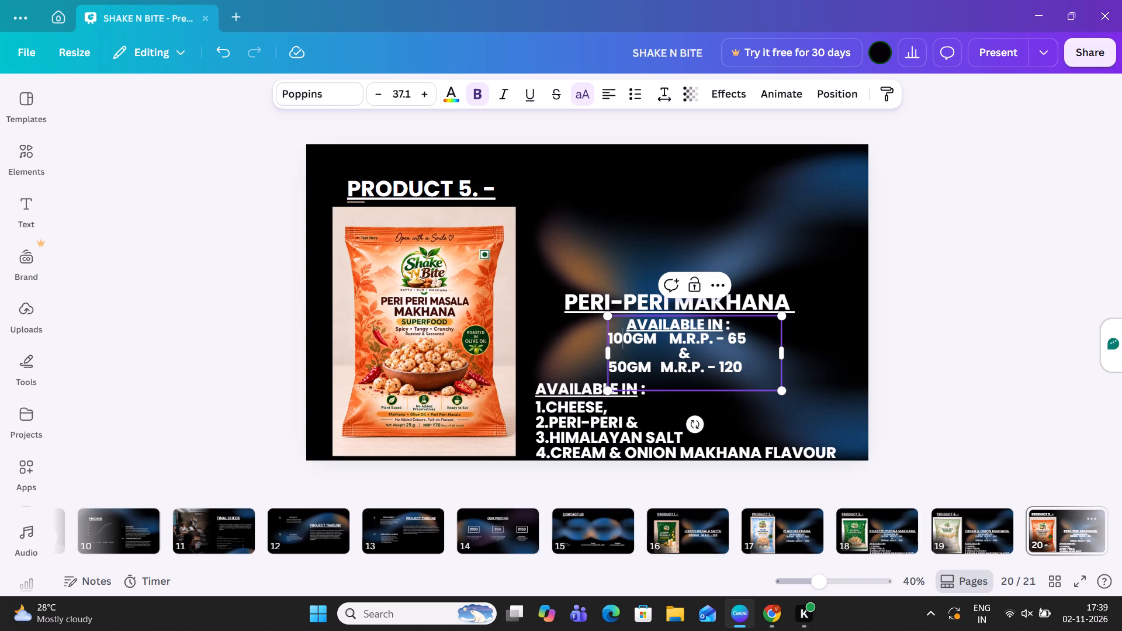
key("Right")
key("BackSpace")
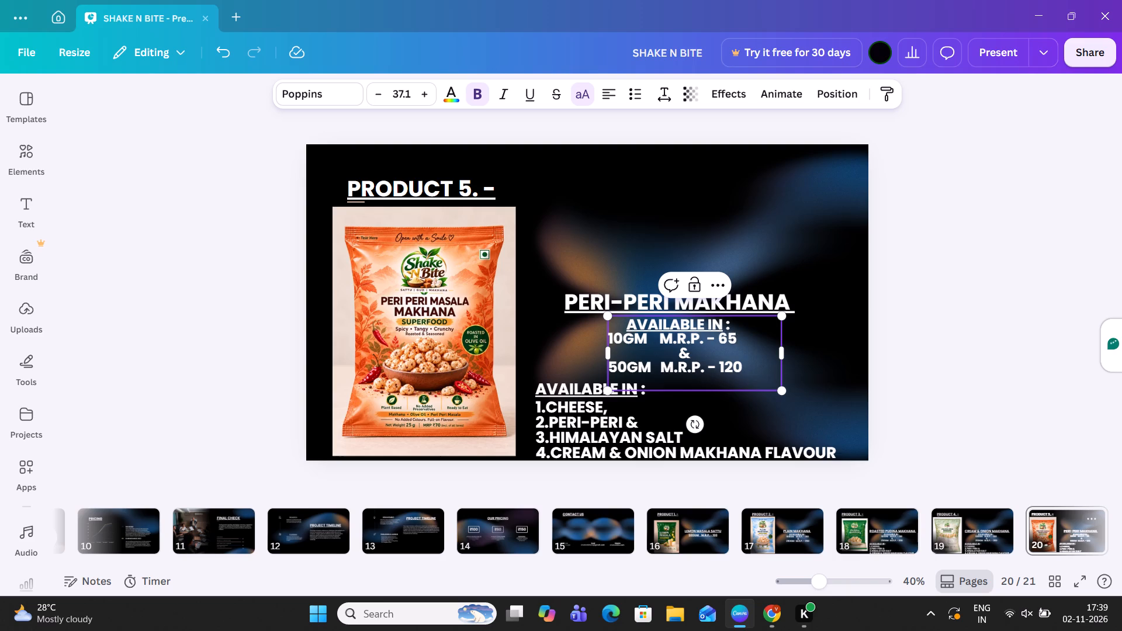
key("BackSpace")
key("BackSpace")
type("25")
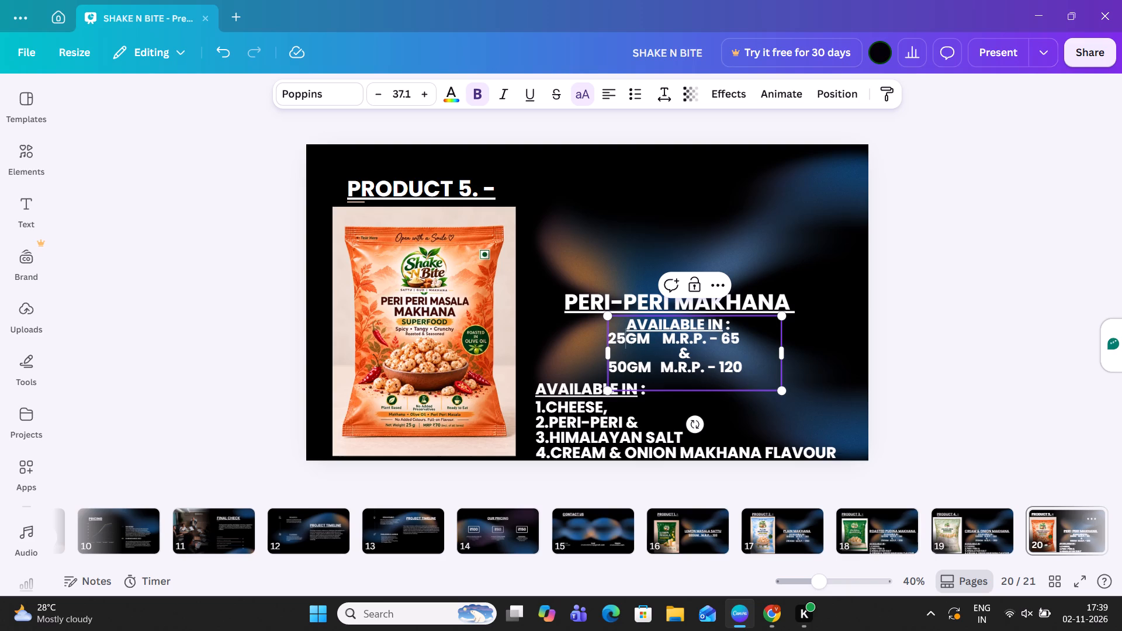
left_click(902, 313)
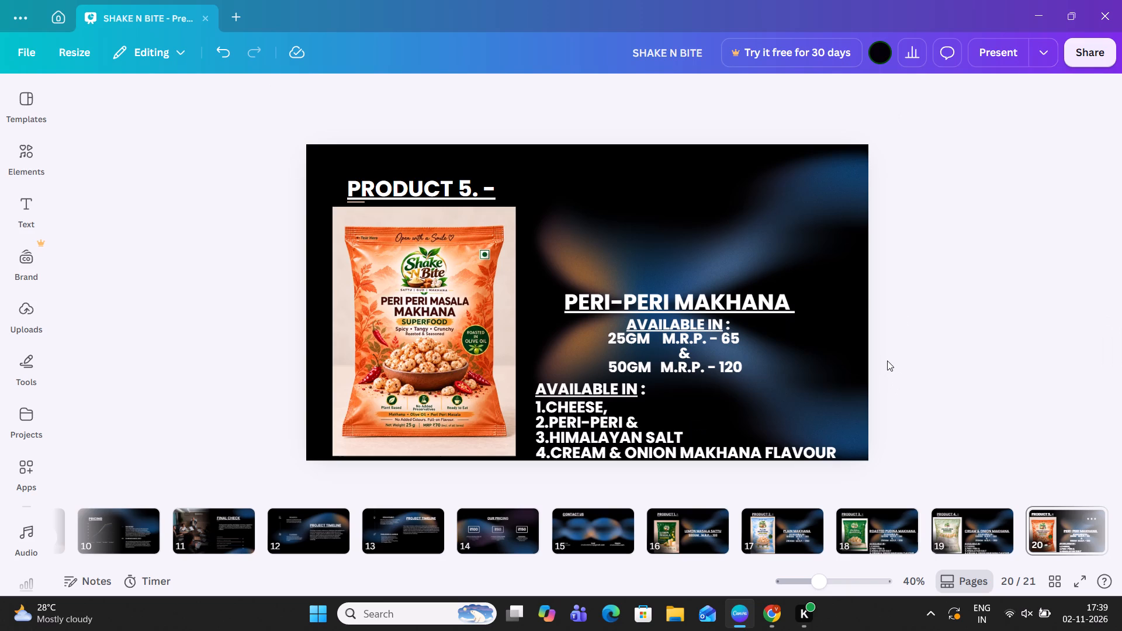
Change the pack sizes in page 19's Cream & Onion Makhana price block to 25GM on the first line and 50GM on the second.
left_click(975, 526)
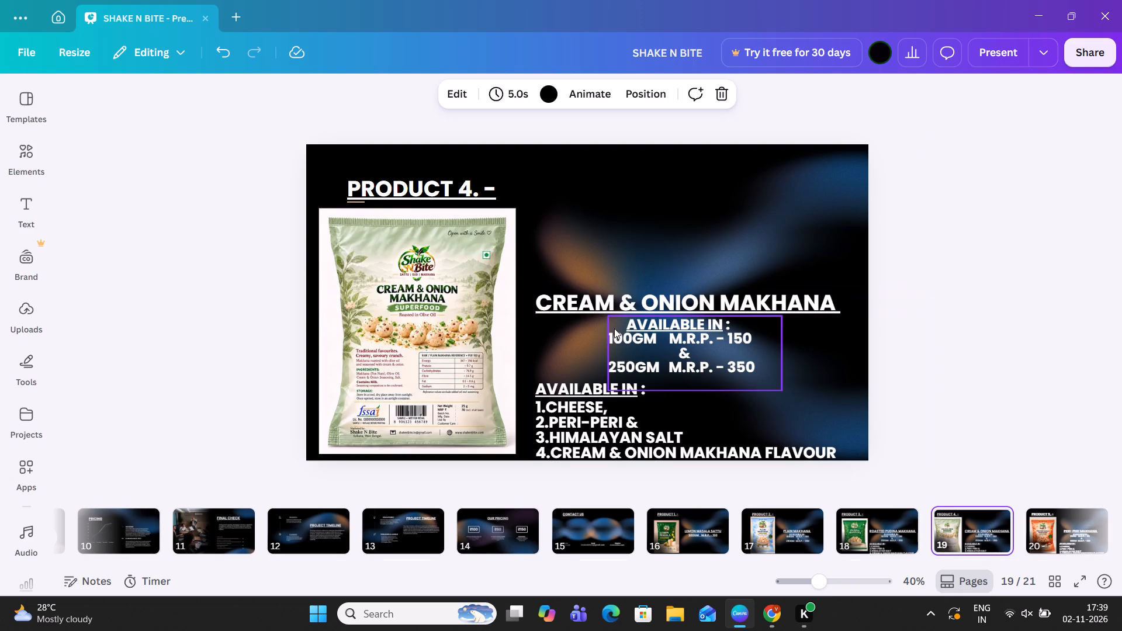
double_click(638, 340)
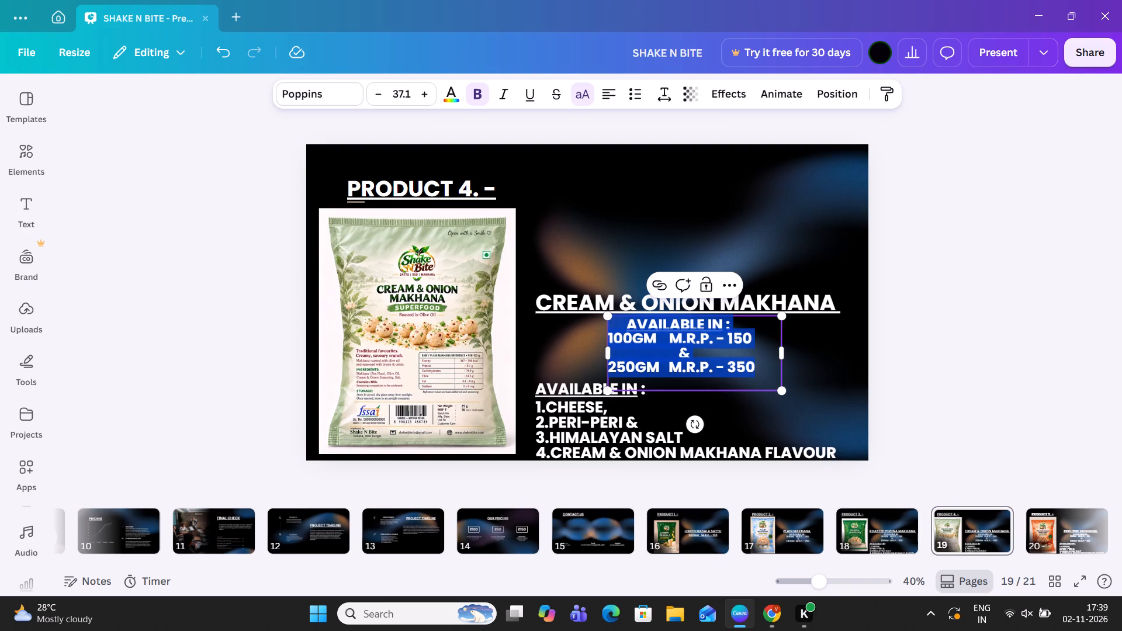
left_click(633, 339)
key("BackSpace")
key("BackSpace")
key("BackSpace")
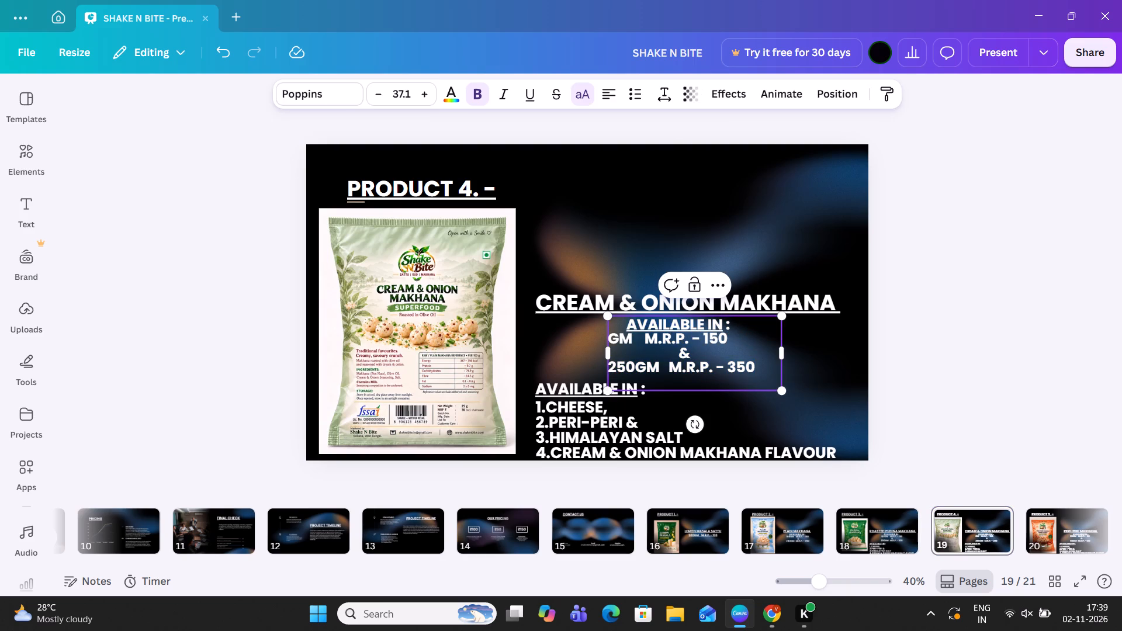
type("25")
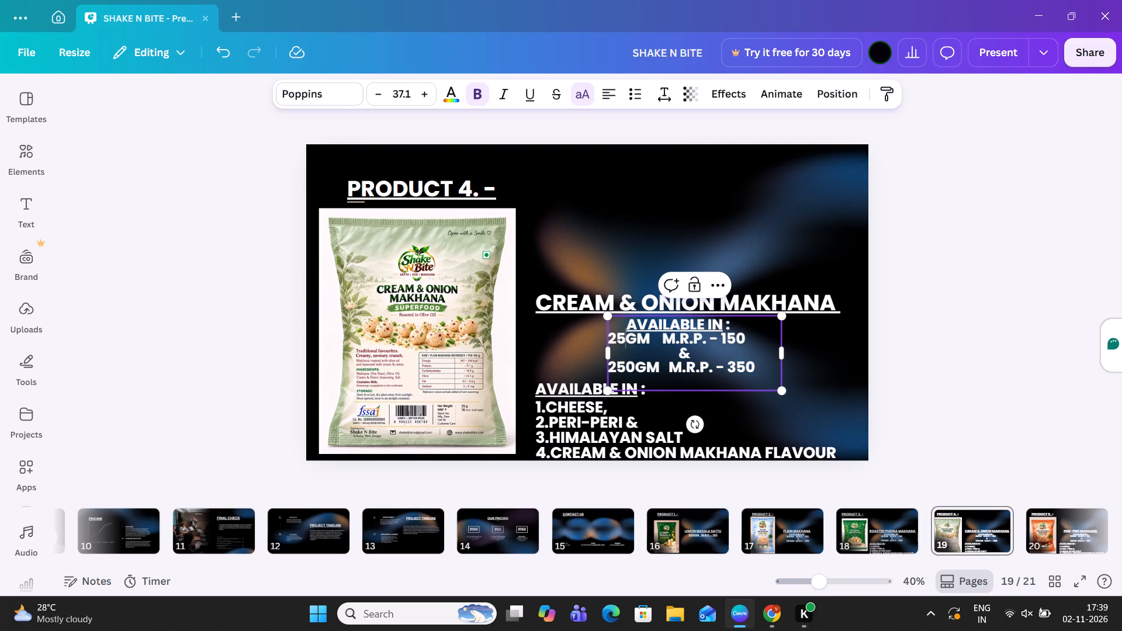
left_click(618, 368)
key("BackSpace")
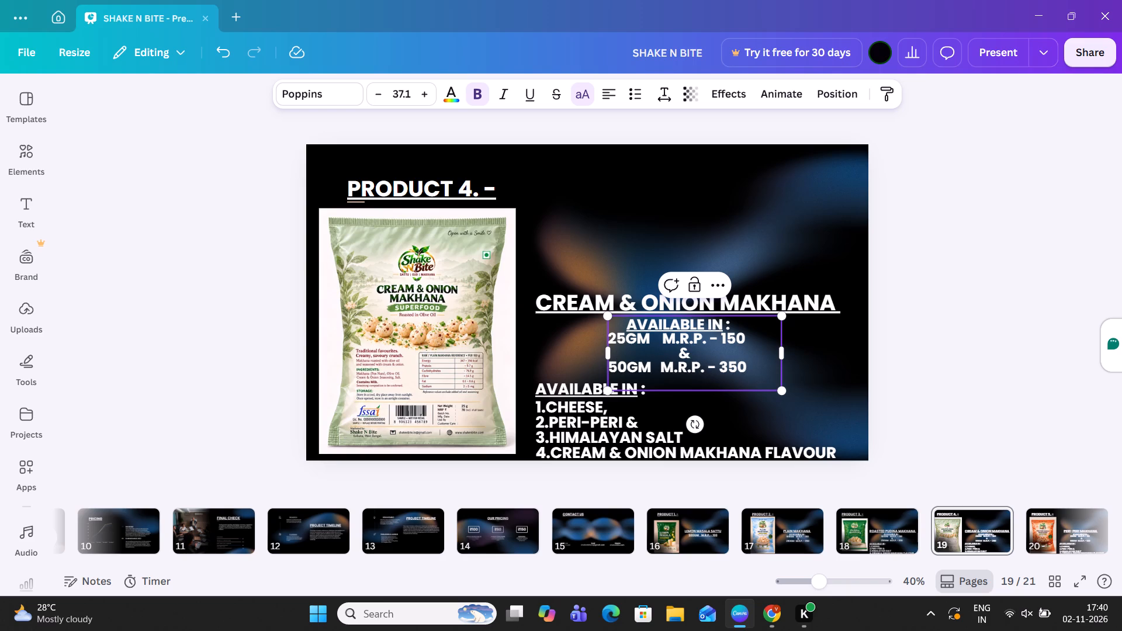
Set the M.R.P. values in page 19's price block to 65 for the 25GM line and 120 for the 50GM line.
left_click(746, 342)
key("BackSpace")
key("BackSpace")
key("BackSpace")
type("65")
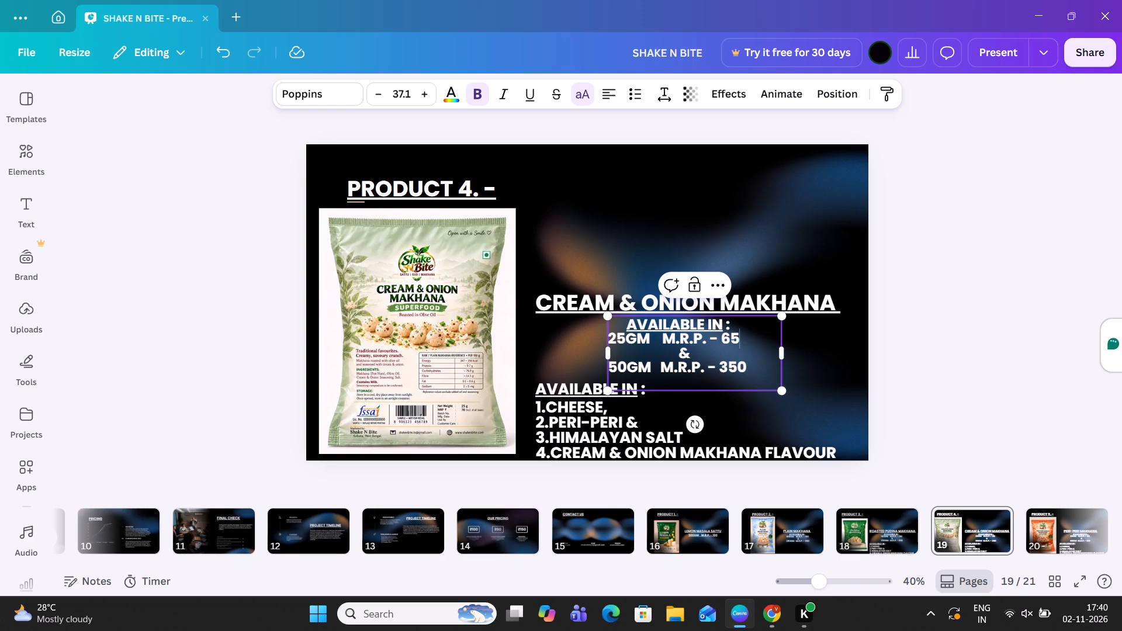
left_click(752, 367)
key("BackSpace")
key("BackSpace")
key("BackSpace")
key("1")
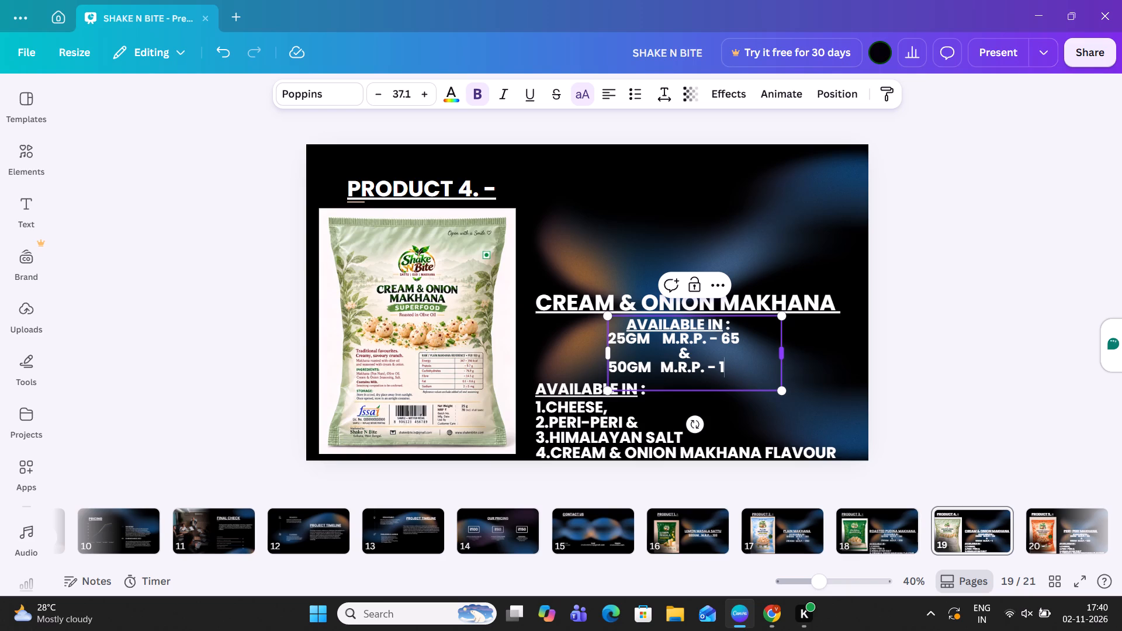
type("20")
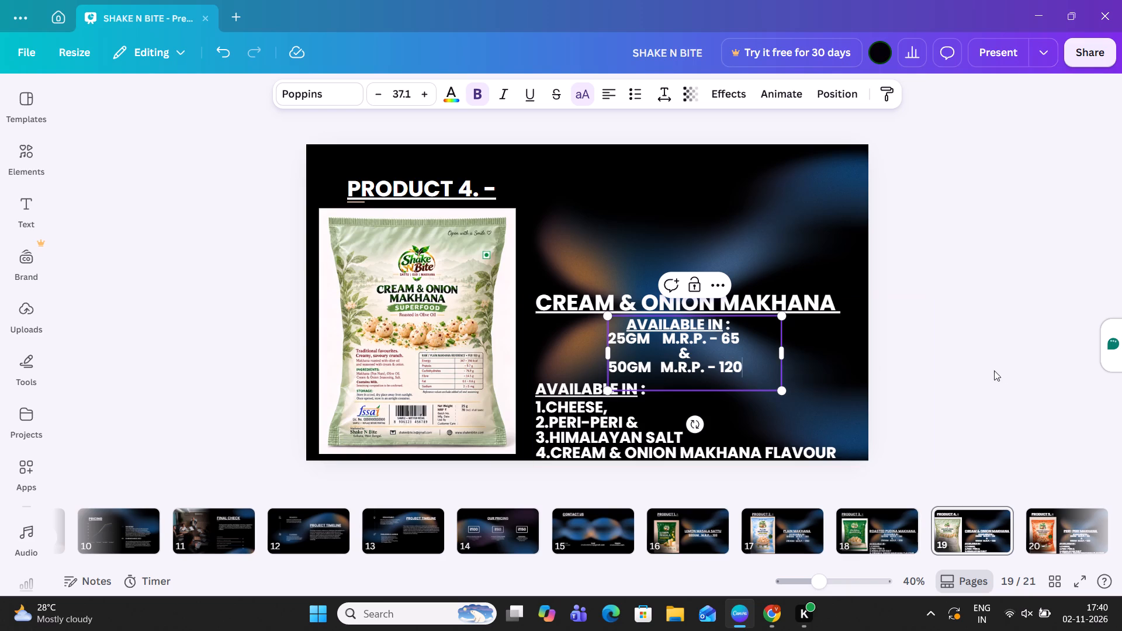
left_click(1002, 371)
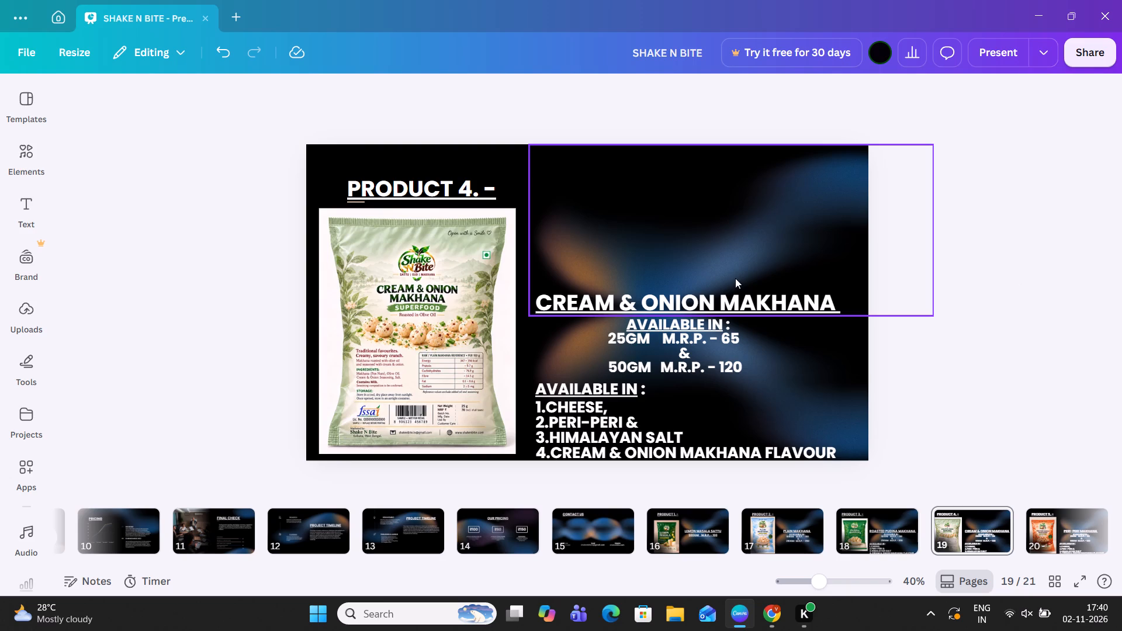
Change the pack sizes in page 18's Roasted Pudina Makhana price block to 25GM on the first line and 50GM on the second.
left_click(861, 528)
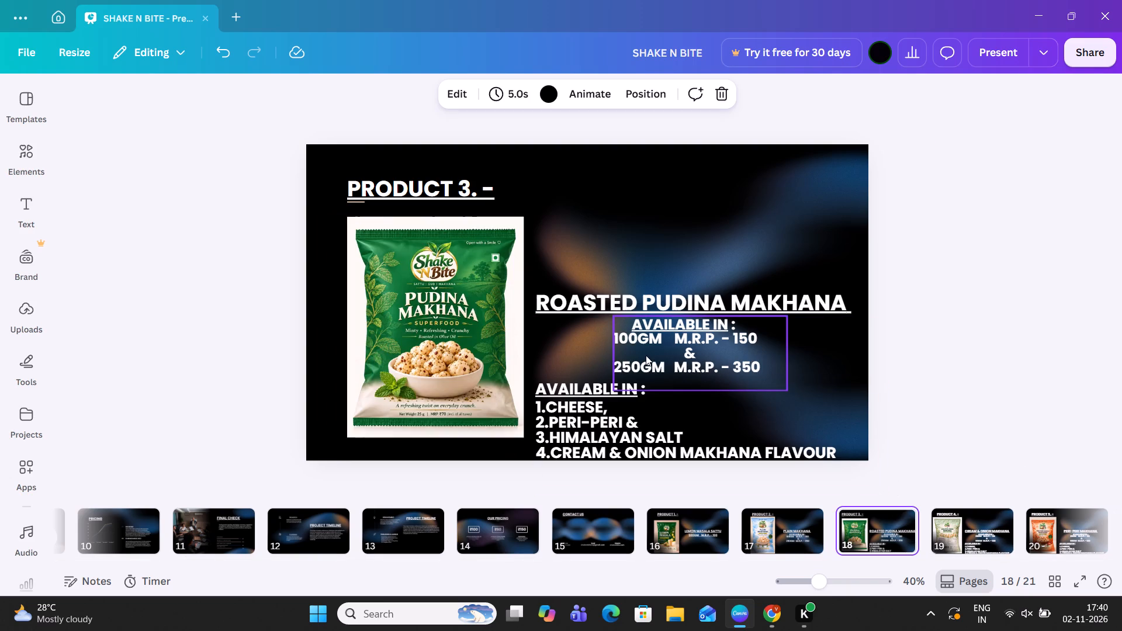
double_click(636, 338)
left_click(636, 338)
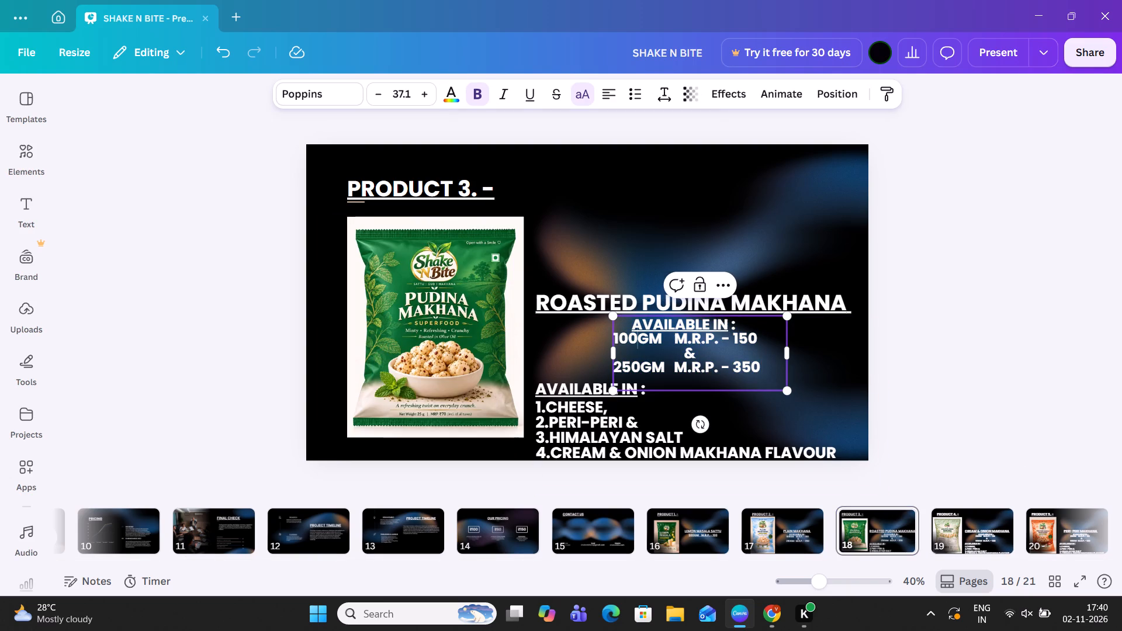
key("BackSpace")
key("BackSpace")
key("BackSpace")
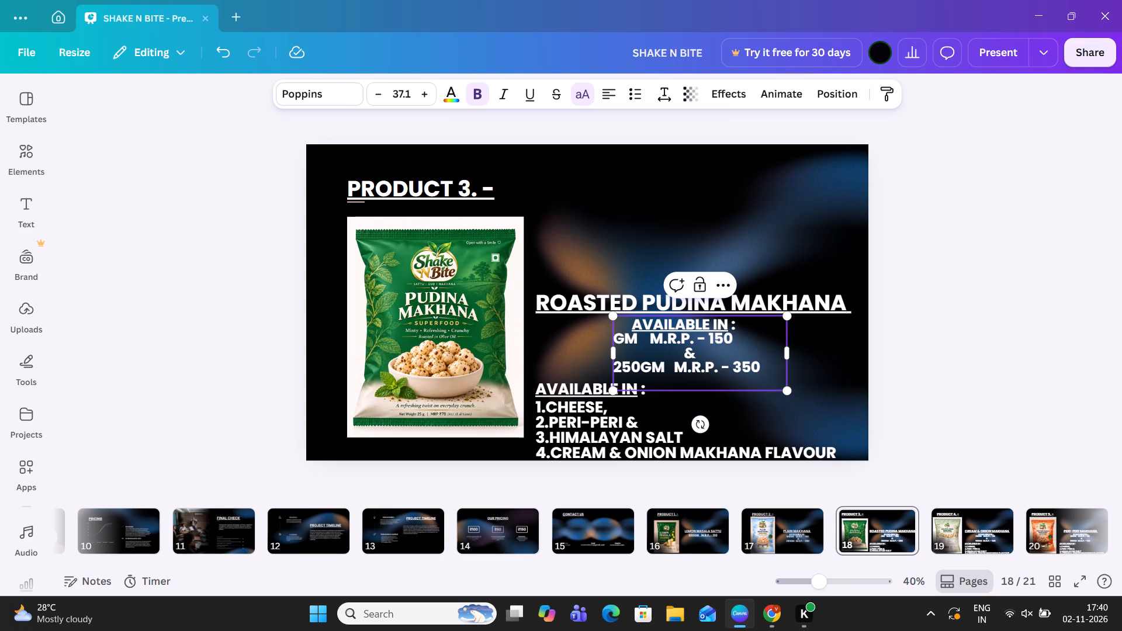
type("25")
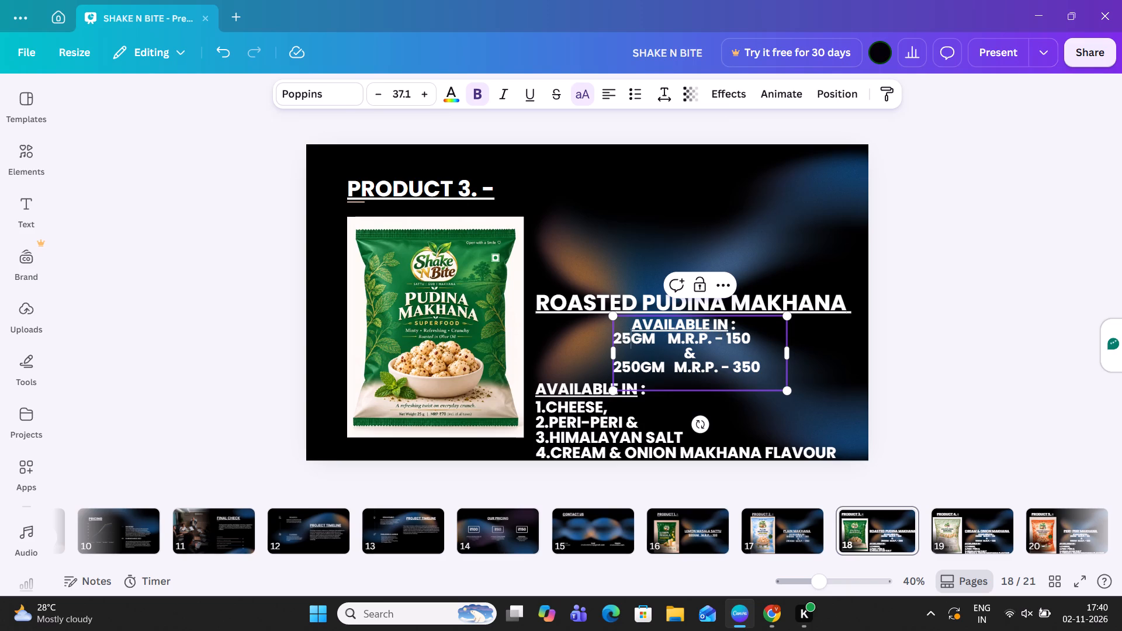
left_click(623, 372)
key("BackSpace")
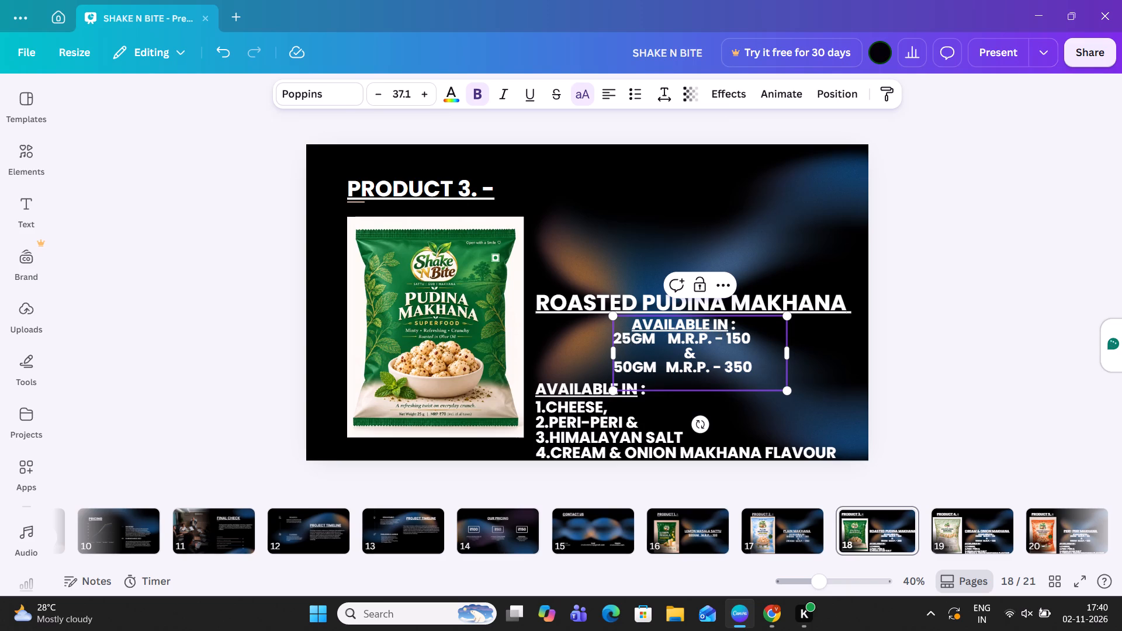
Set the M.R.P. values in page 18's price block to 65 for the 25GM line and 120 for the 50GM line.
left_click(752, 341)
key("BackSpace")
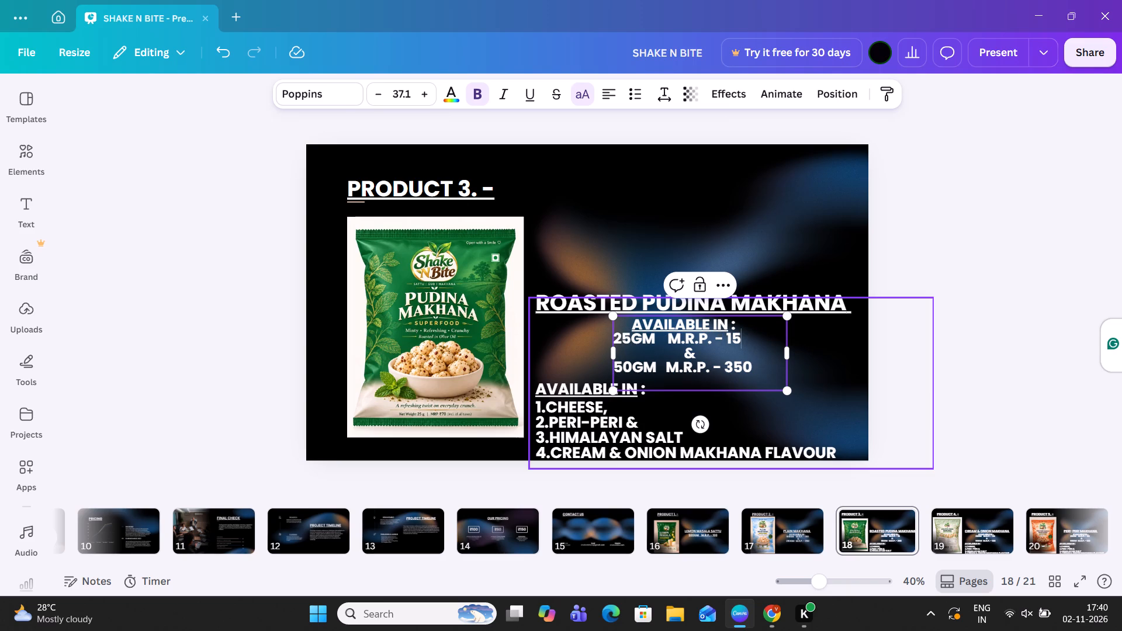
key("BackSpace")
key("BackSpace")
type("65")
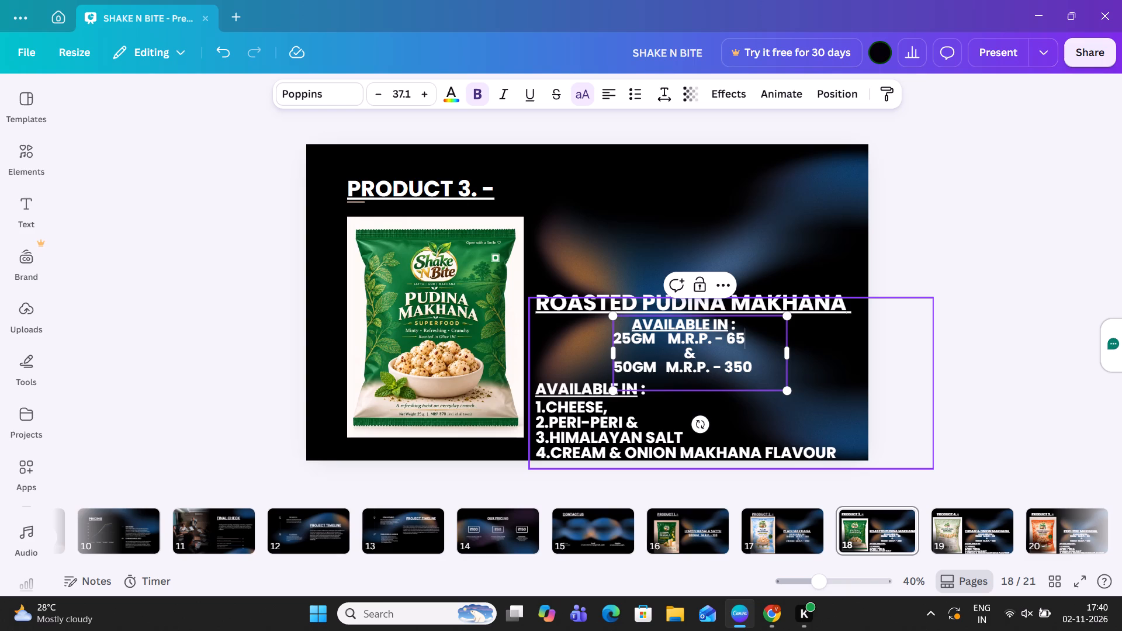
left_click(768, 366)
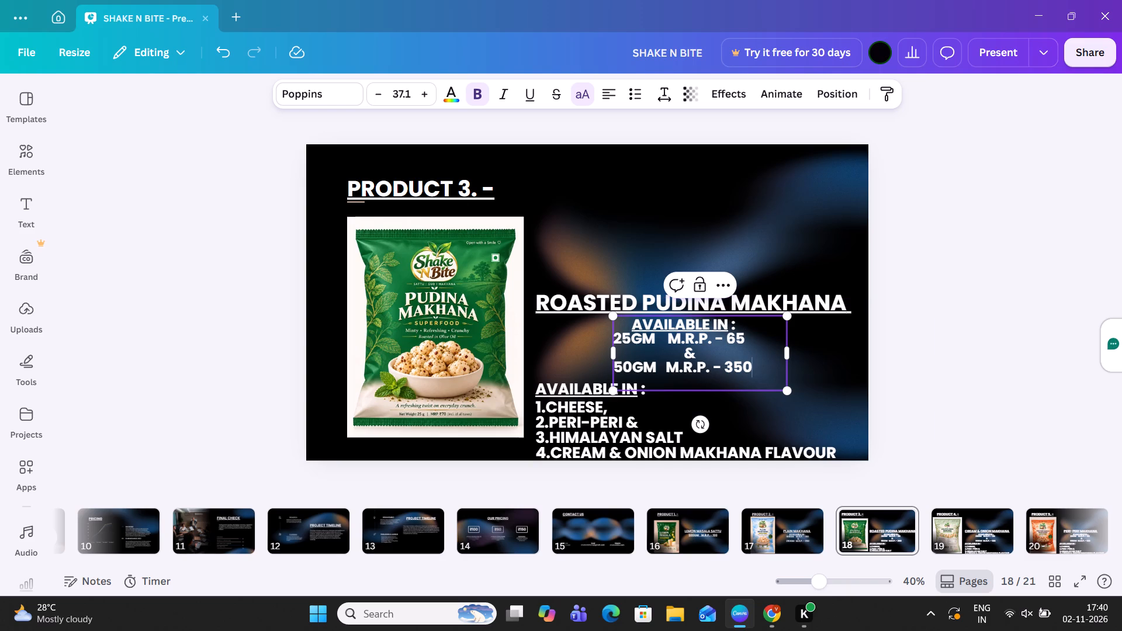
key("BackSpace")
key("BackSpace")
key("BackSpace")
type("120")
Change the 25GM line's M.R.P. on page 18, Roasted Pudina Makhana, to 60.
left_click(755, 335)
key("BackSpace")
key("0")
left_click(894, 346)
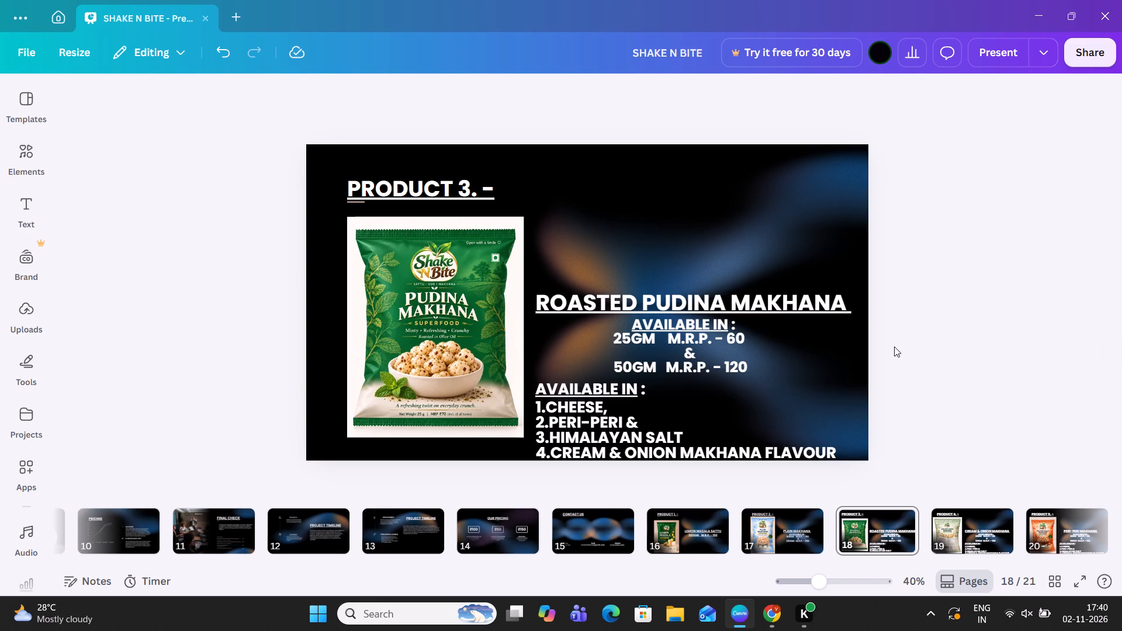
Change the 25GM line's M.R.P. on page 19, Cream & Onion Makhana, to 60.
left_click(955, 523)
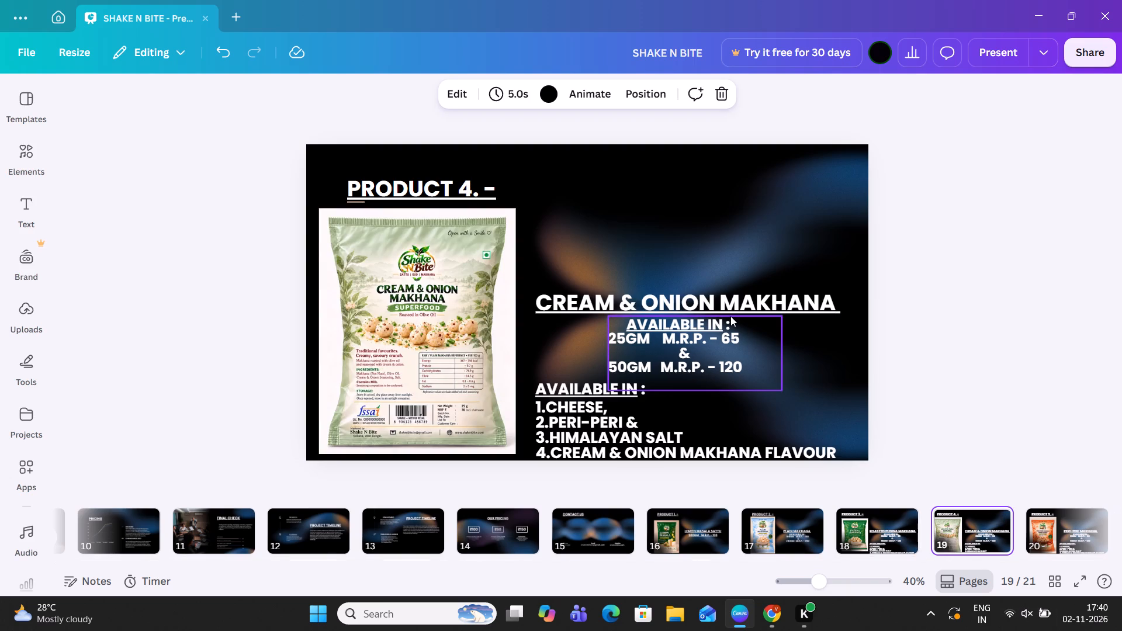
double_click(750, 338)
left_click(750, 338)
left_click(750, 338)
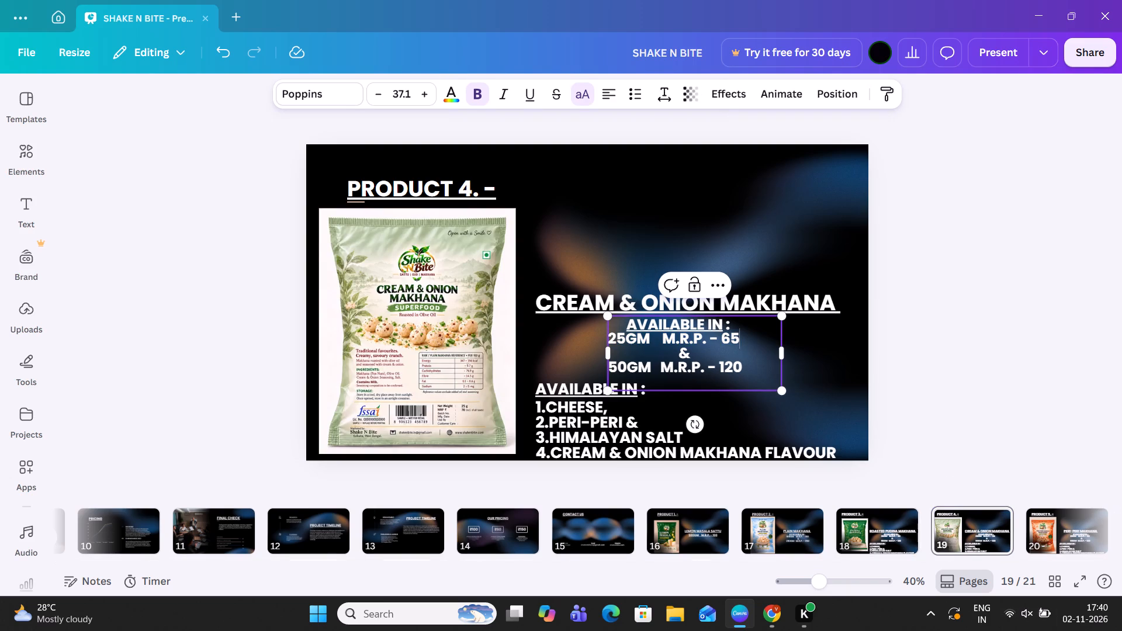
key("BackSpace")
key("0")
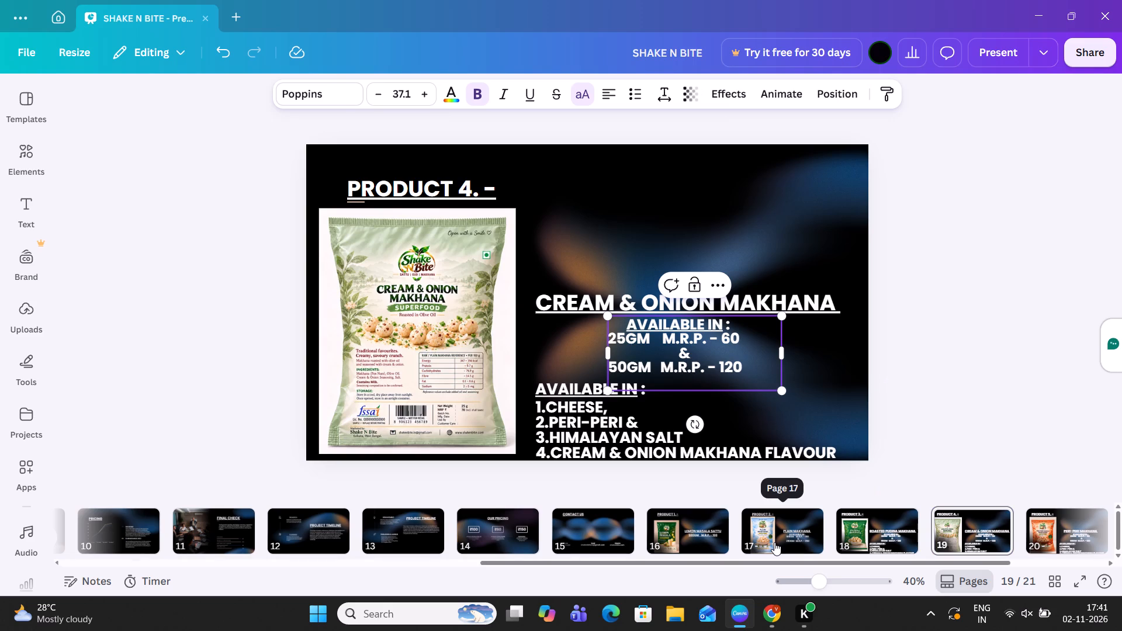
Check page 18's price block, and change the 25GM line's M.R.P. on page 20, Peri-Peri Makhana, to 60.
left_click(853, 536)
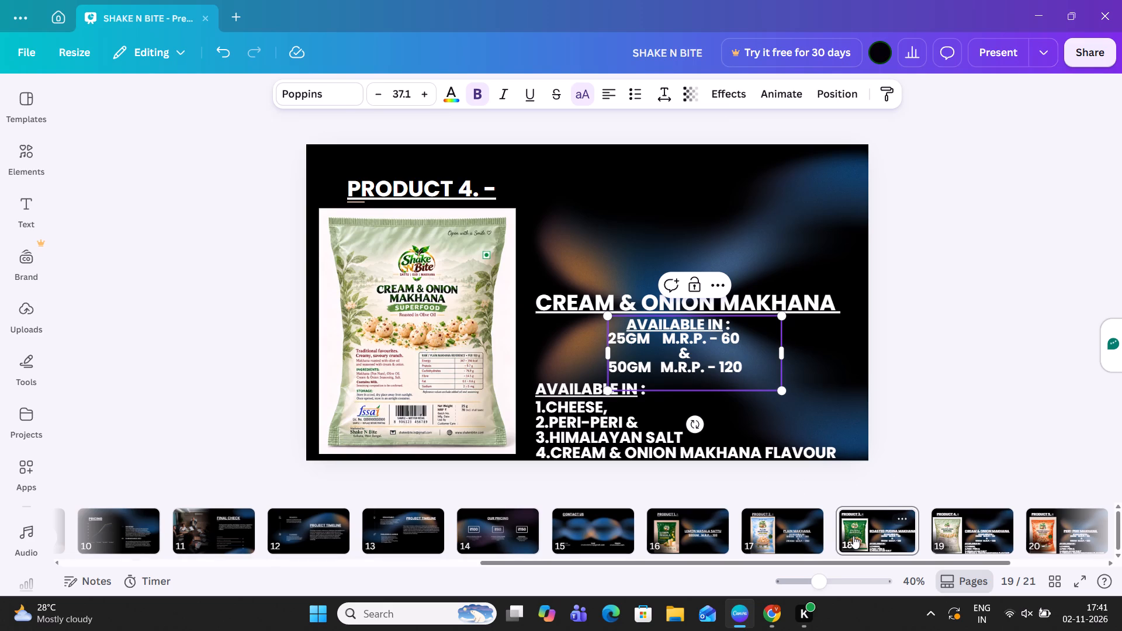
left_click(993, 524)
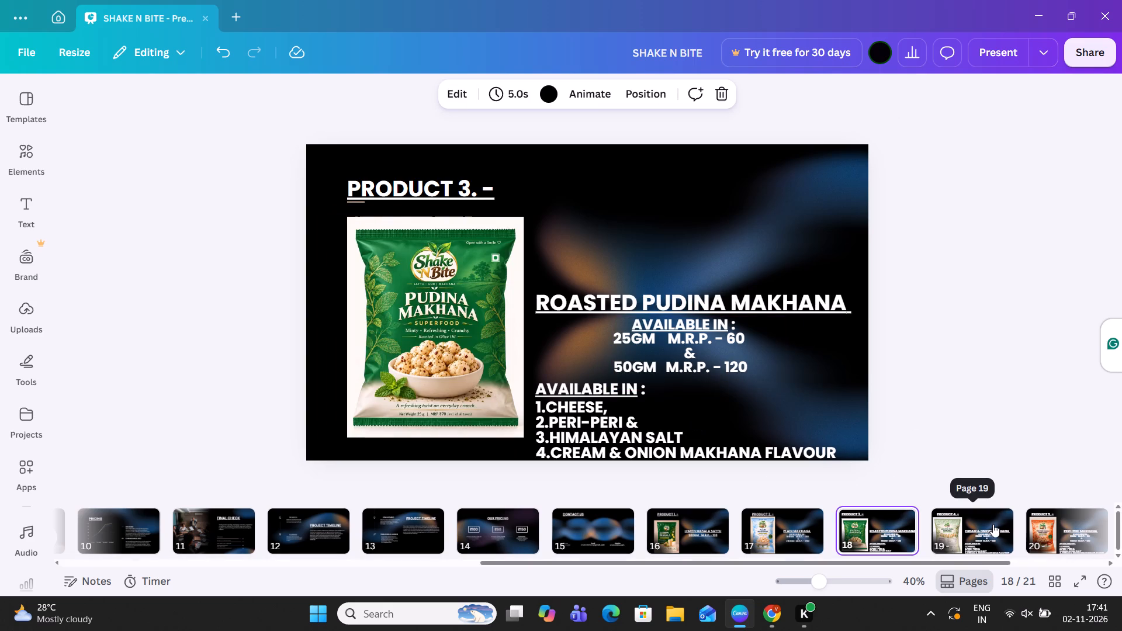
left_click(1045, 533)
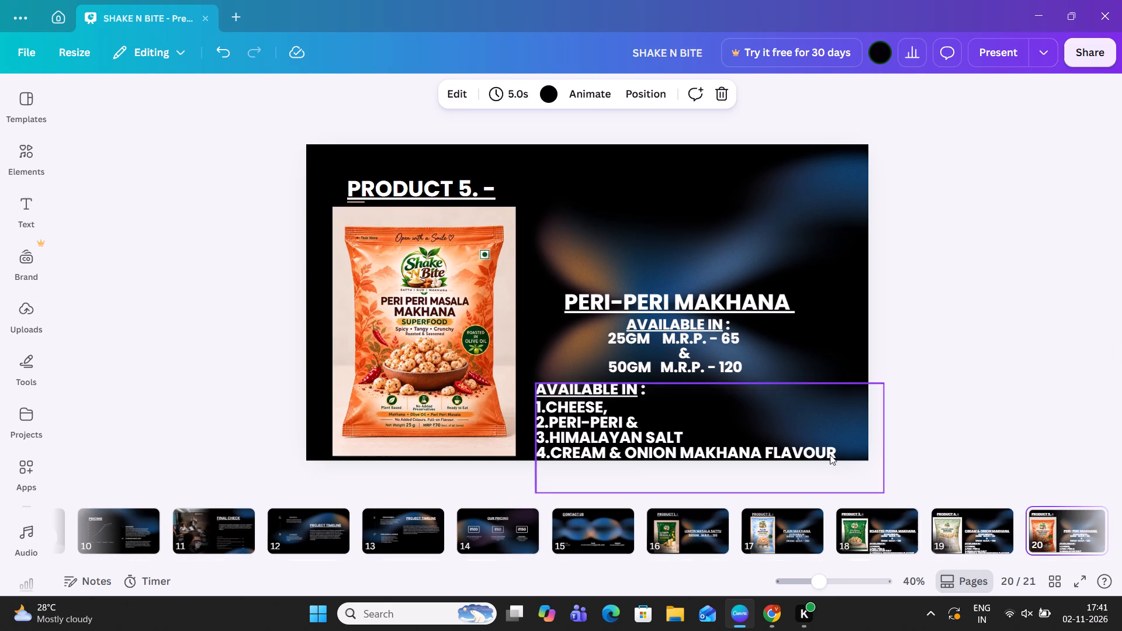
triple_click(746, 338)
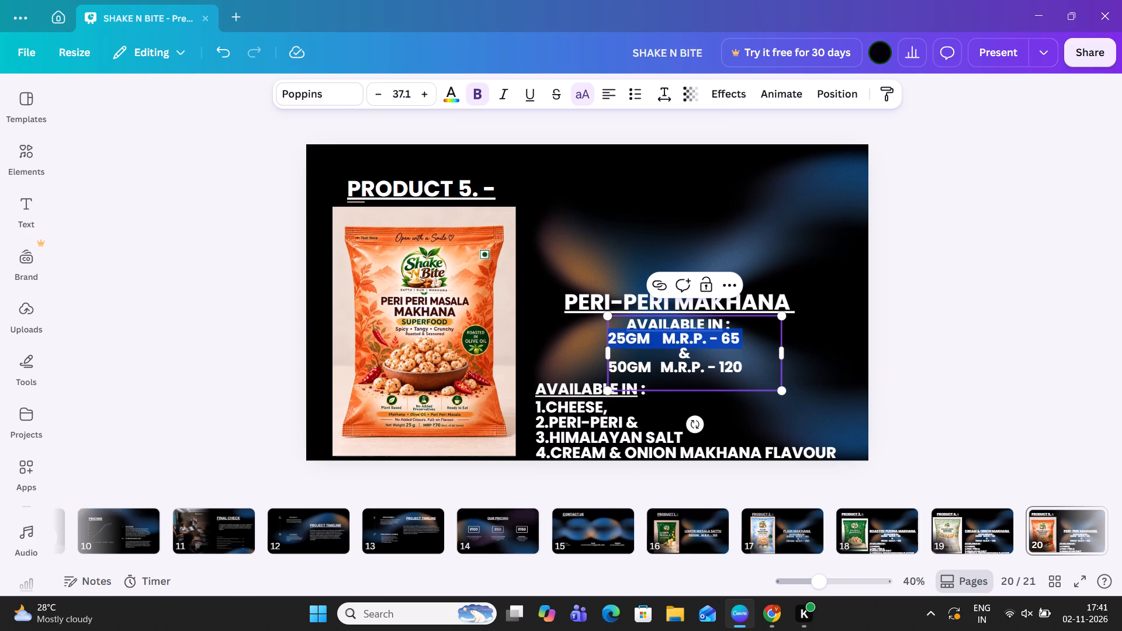
left_click(746, 338)
key("BackSpace")
key("0")
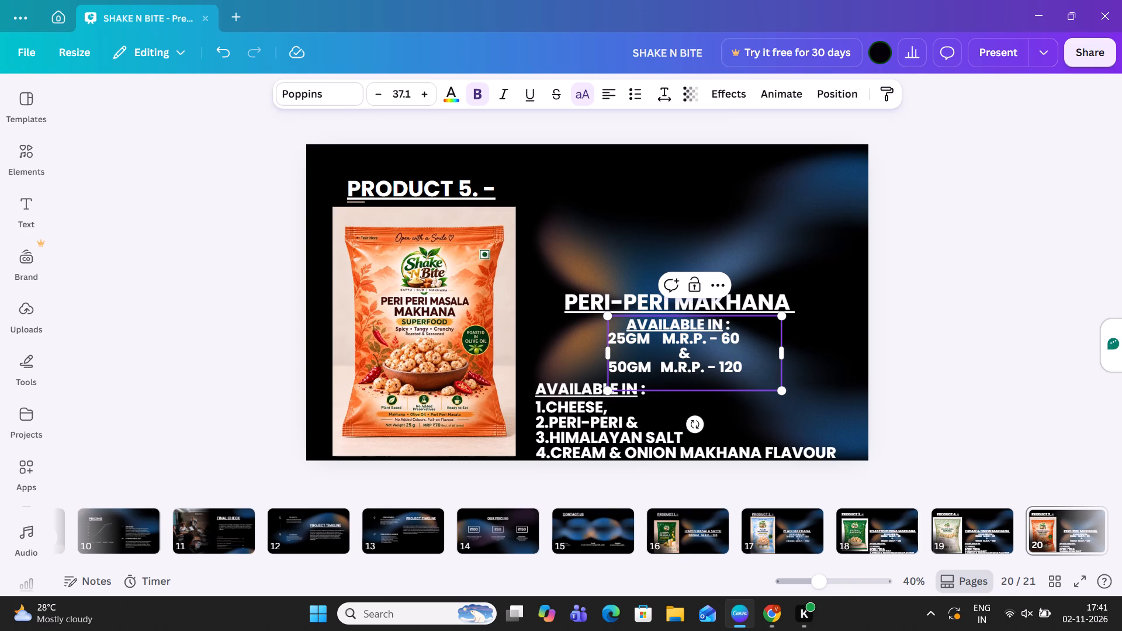
left_click(904, 403)
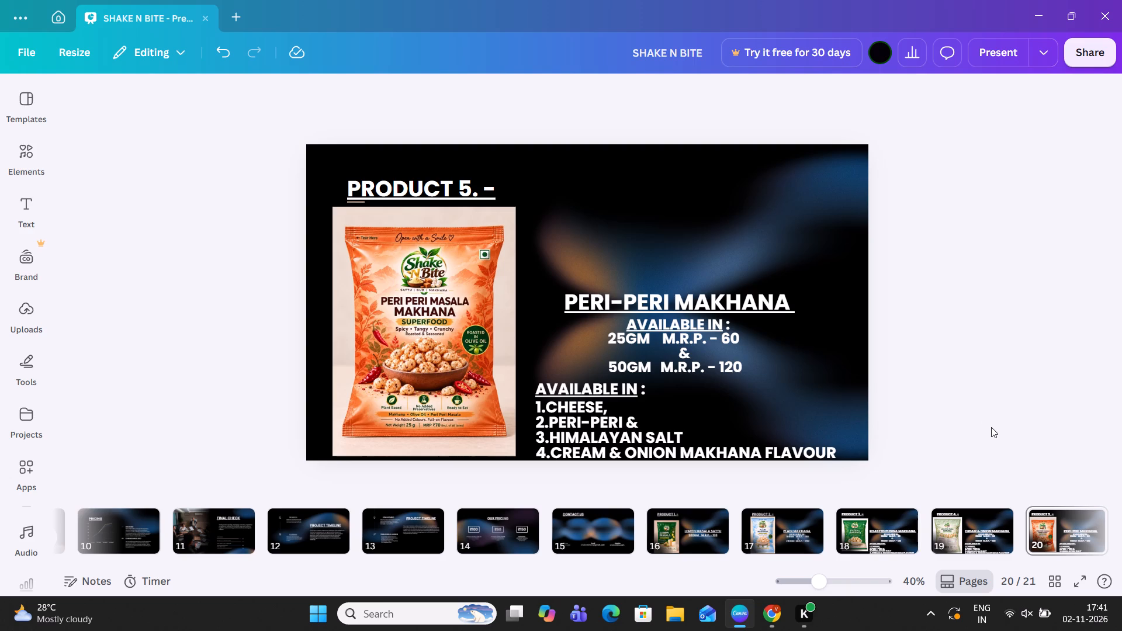
Duplicate page 20, the Peri-Peri Makhana slide.
left_click(1100, 522)
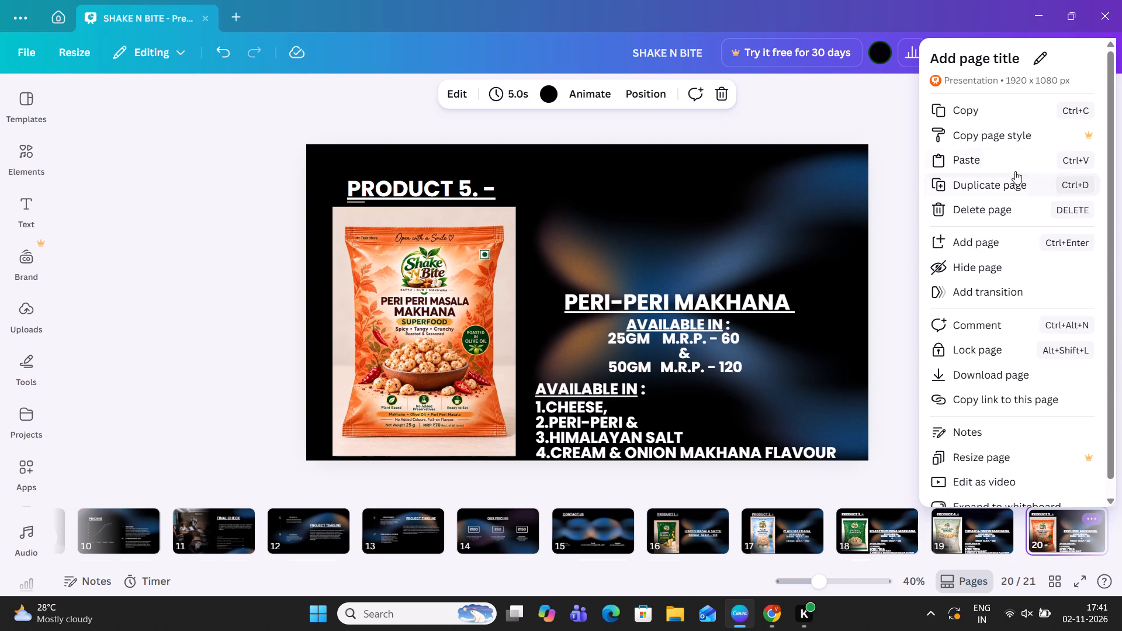
left_click(1014, 180)
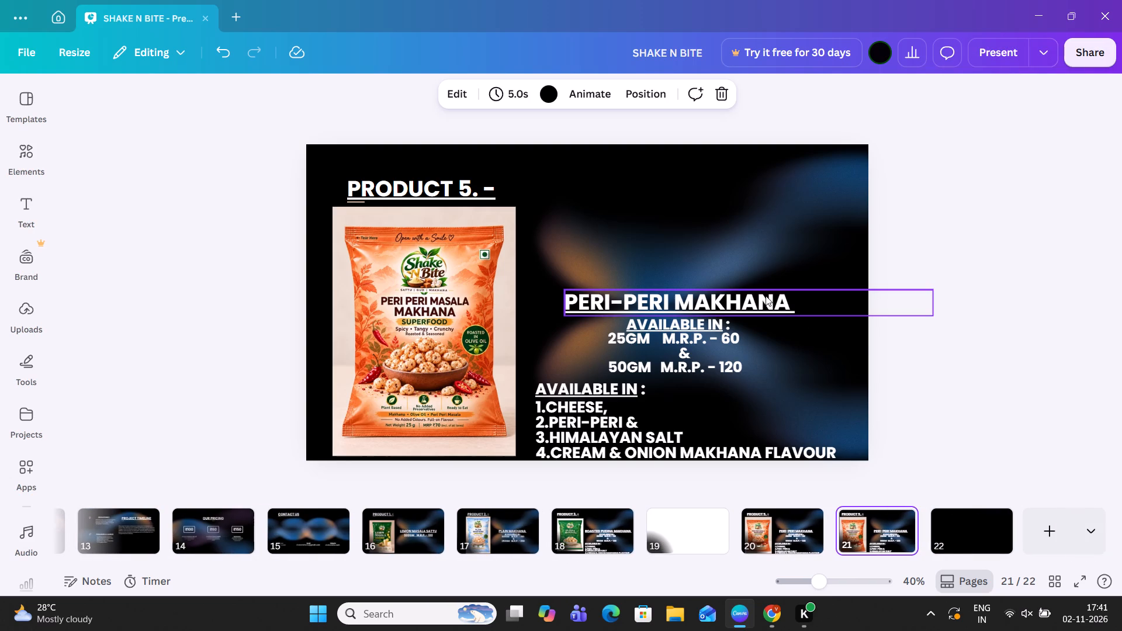
Change the product heading on the duplicated page 21 from Peri-Peri to HIMALAYAN SALT MAKHANA.
double_click(672, 301)
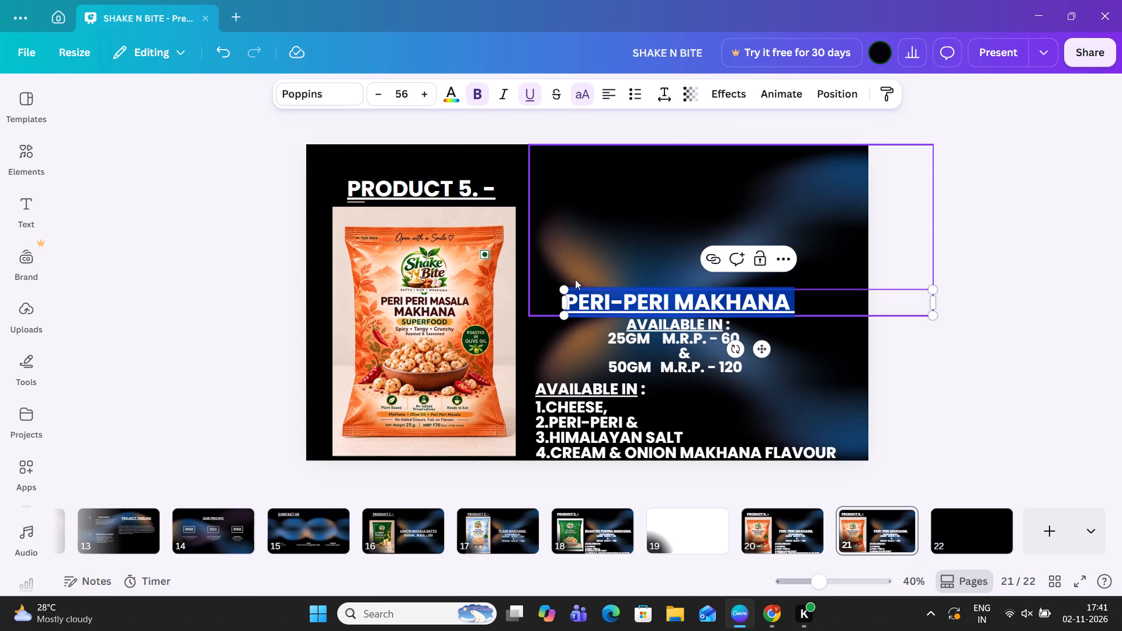
left_click(670, 303)
key("bracketright")
key("bracketright")
key("bracketright")
key("bracketright")
key("bracketright")
key("bracketright")
key("bracketright")
key("bracketright")
key("bracketright")
key("bracketright")
key("bracketright")
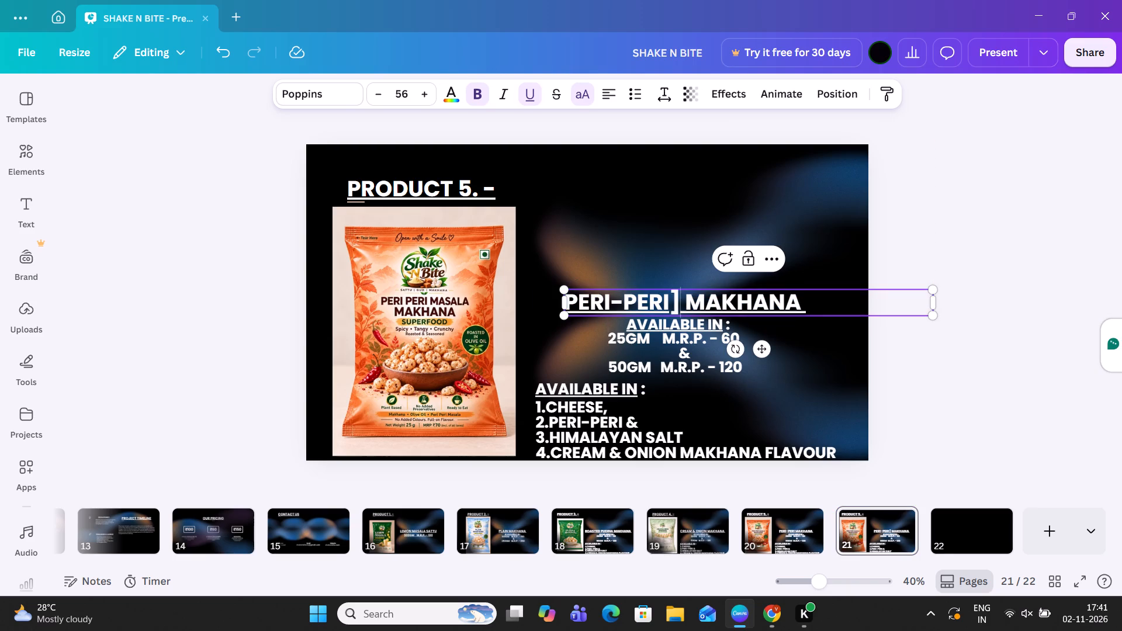
key("BackSpace")
key("BackSpace")
key("BackSpace")
key("BackSpace")
key("BackSpace")
key("BackSpace")
key("BackSpace")
key("BackSpace")
key("BackSpace")
key("BackSpace")
key("BackSpace")
key("BackSpace")
key("BackSpace")
key("BackSpace")
key("BackSpace")
key("BackSpace")
key("BackSpace")
key("BackSpace")
key("BackSpace")
key("BackSpace")
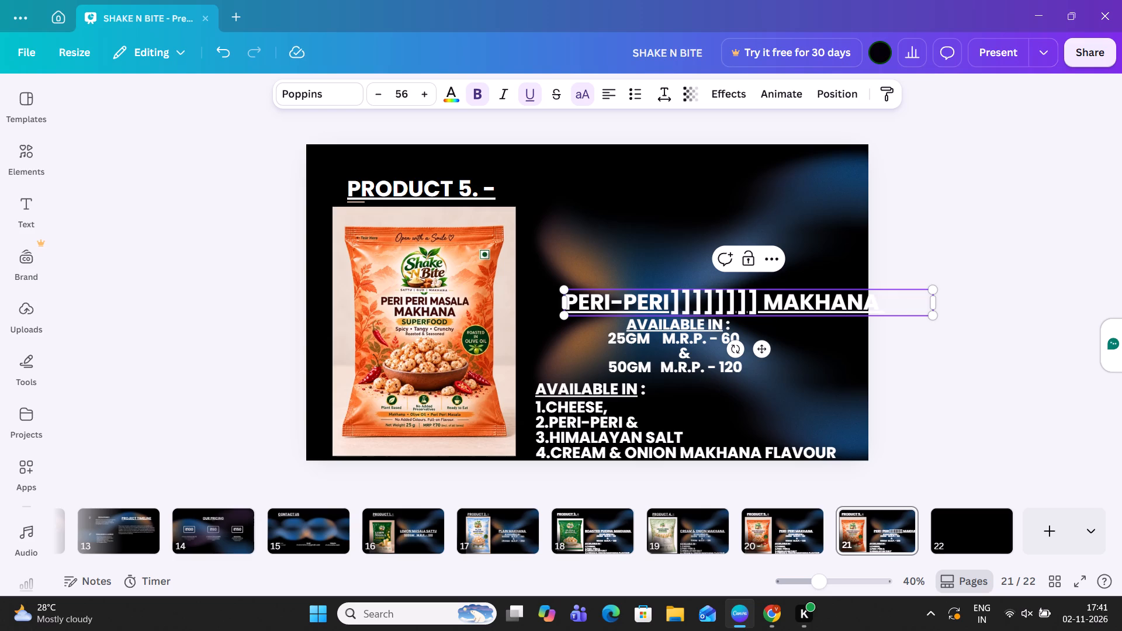
type("HIMALAYAN")
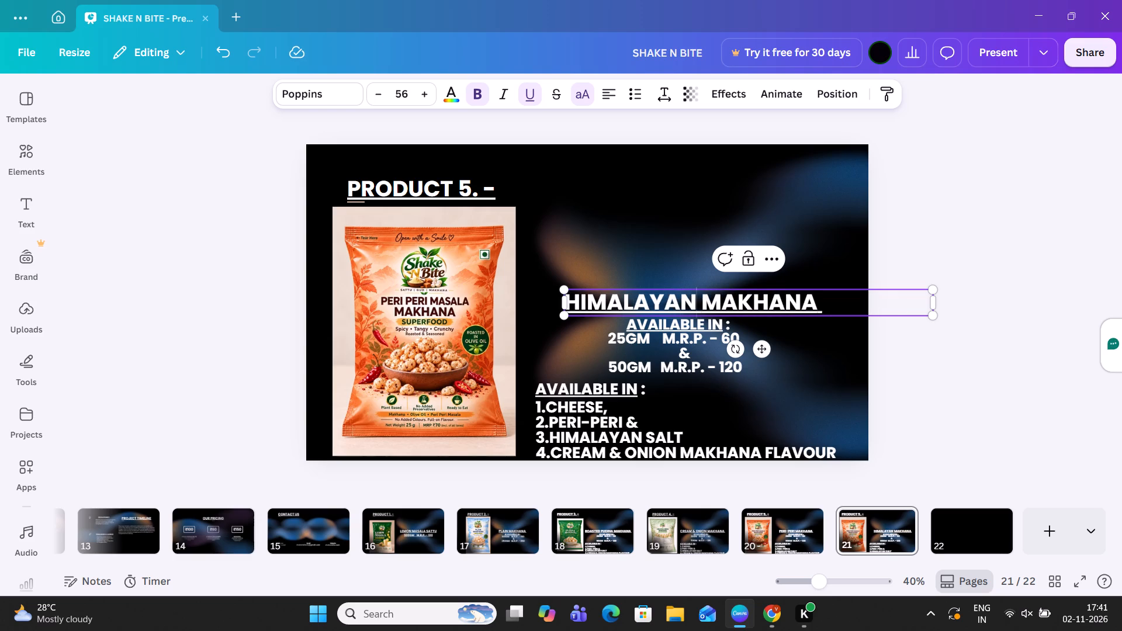
key("space")
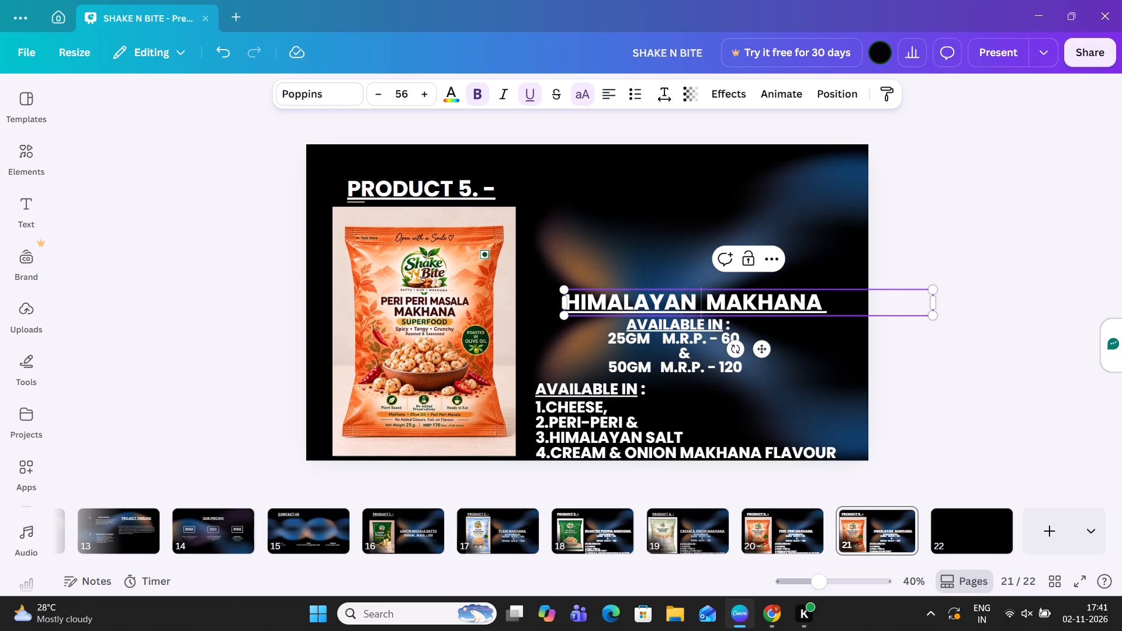
type("SALT")
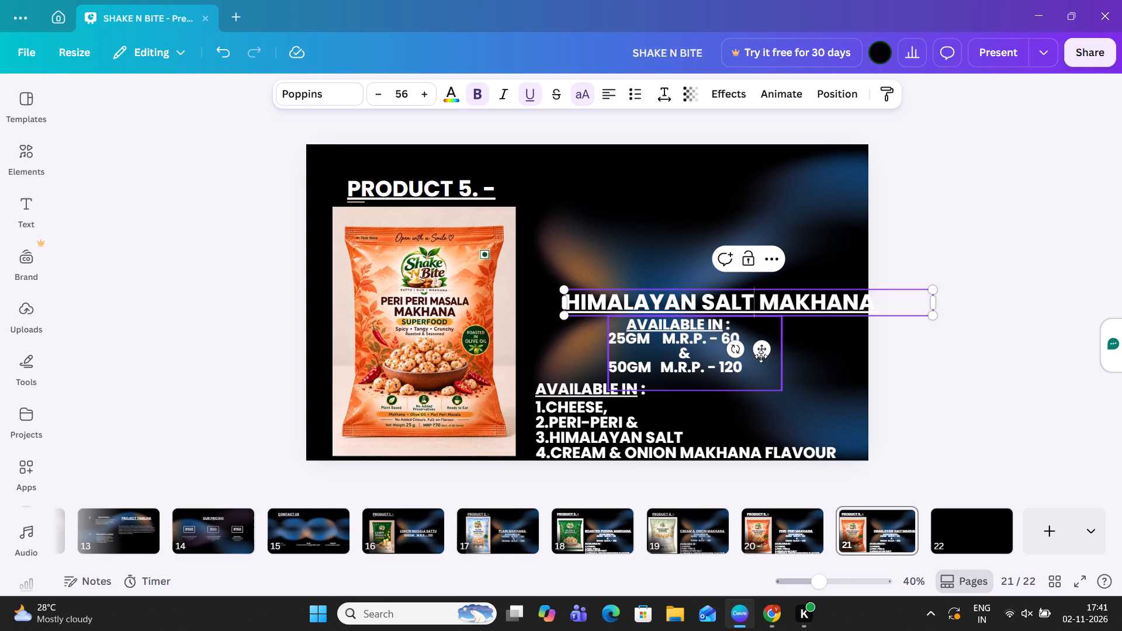
Shift the HIMALAYAN SALT MAKHANA heading horizontally toward the pouch image so the whole text fits within the slide.
left_click_drag(761, 352, 746, 351)
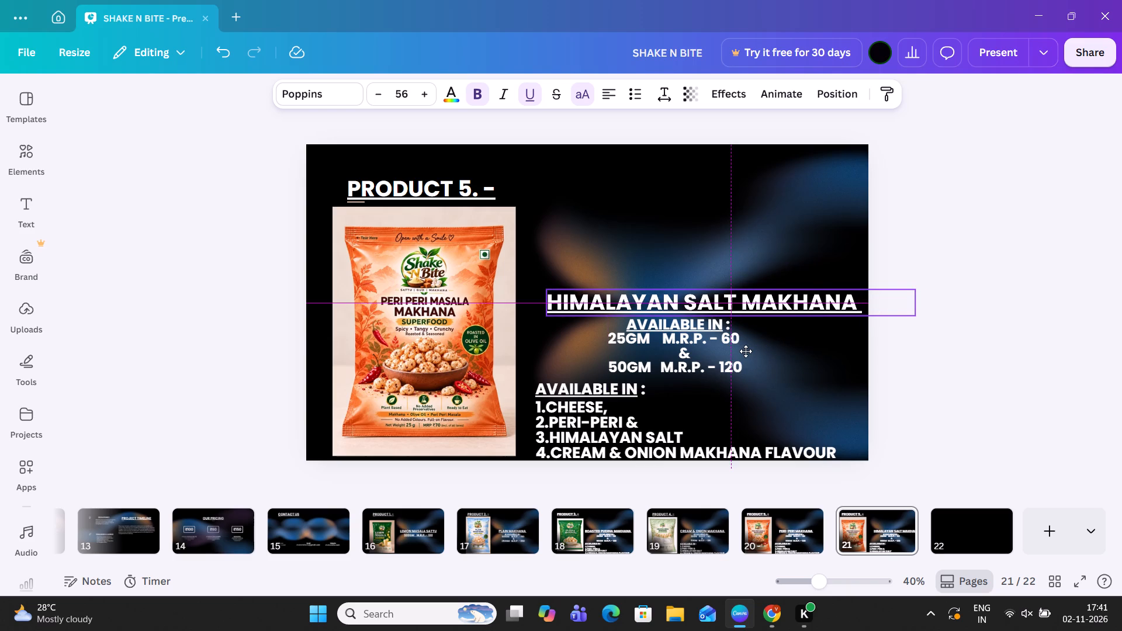
left_click_drag(746, 351, 737, 352)
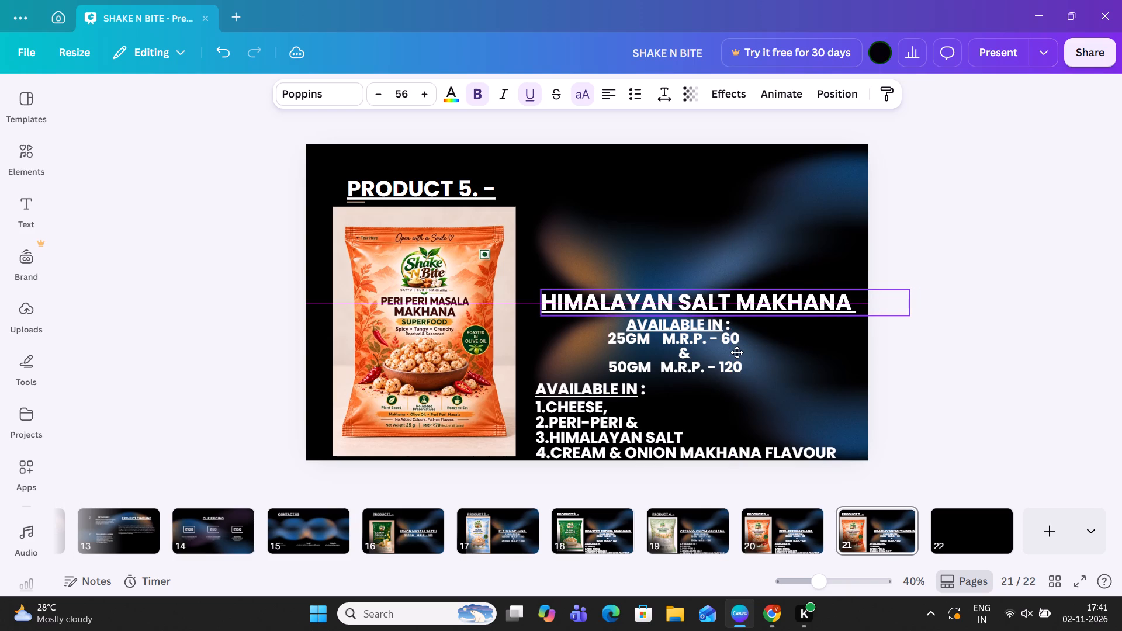
left_click_drag(737, 352, 736, 352)
left_click(904, 341)
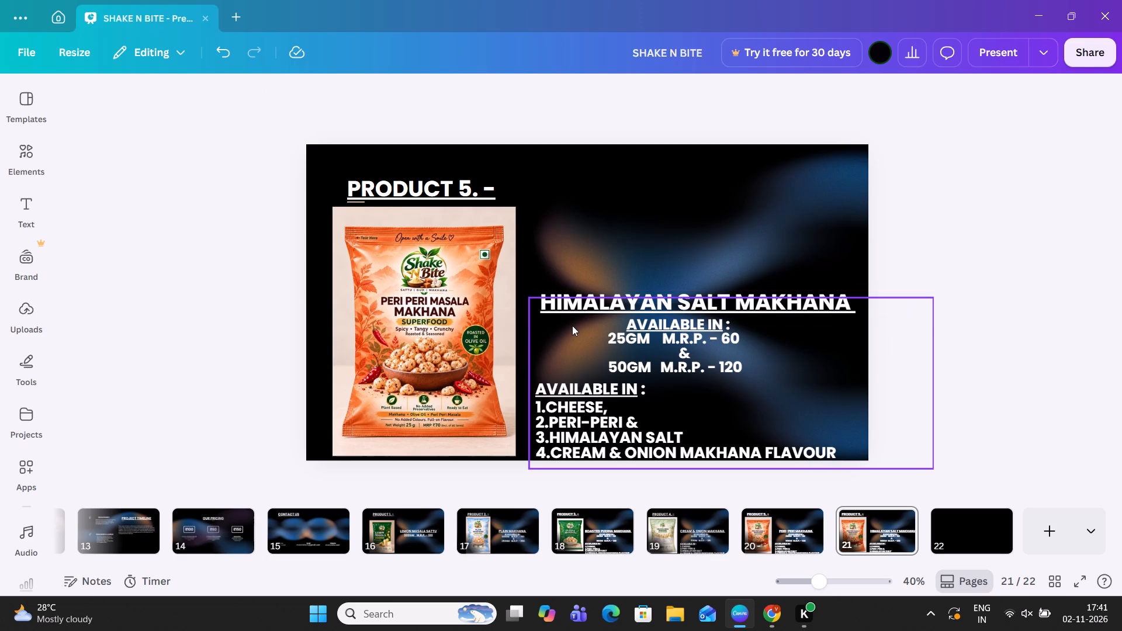
Delete the orange Peri Peri Masala pouch image from page 21.
left_click(454, 305)
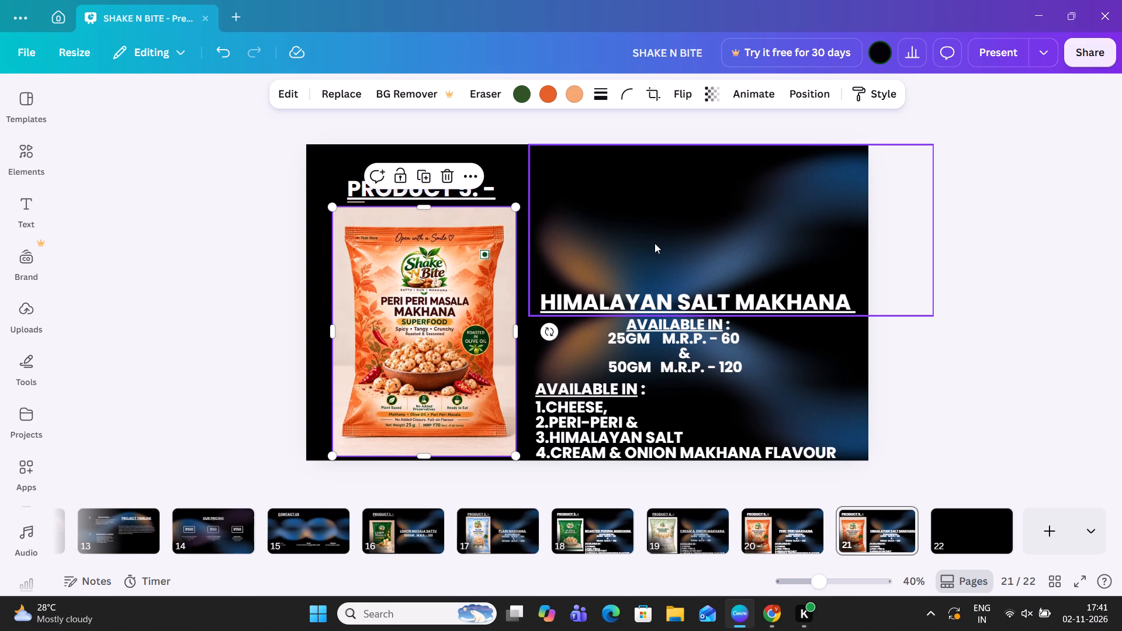
key("Delete")
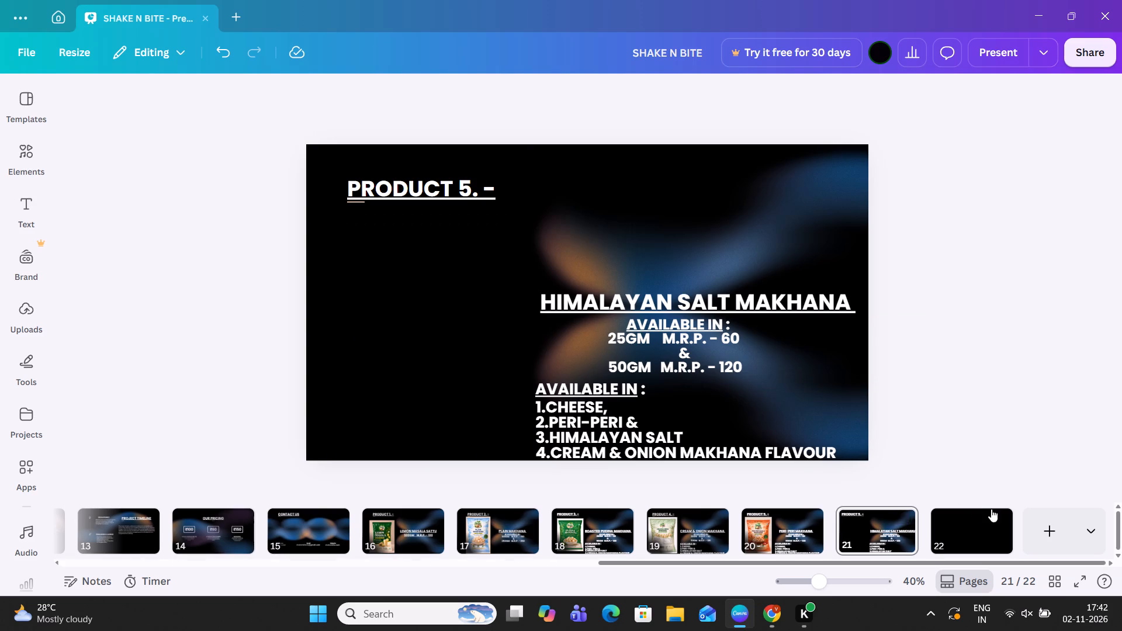
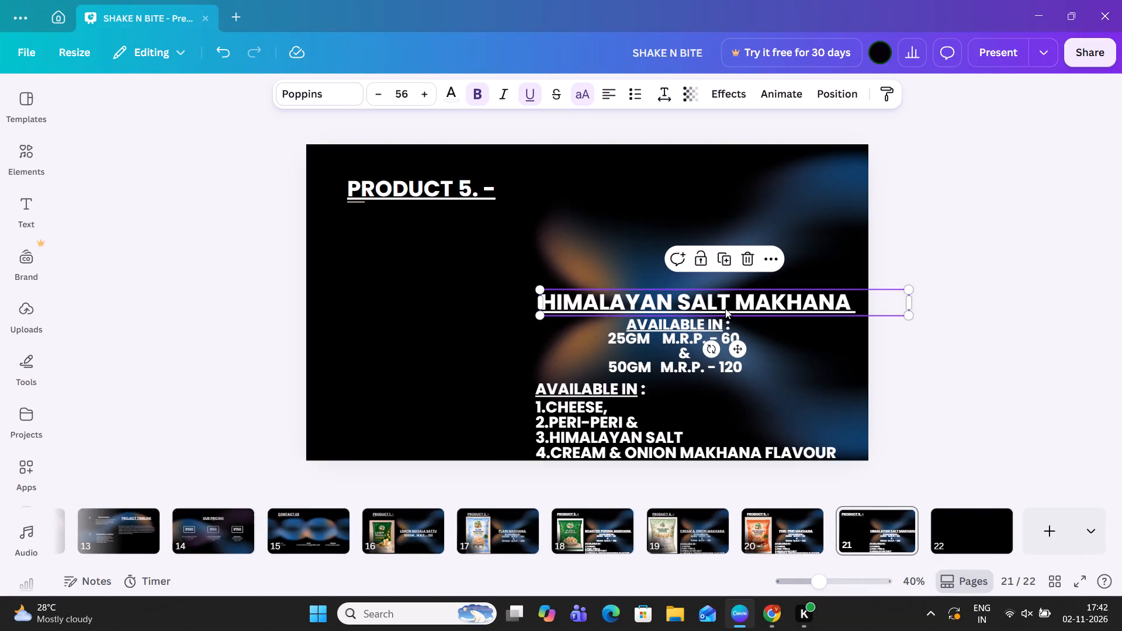
On page 21, raise the HIMALAYAN SALT MAKHANA heading and bring the 25GM/50GM price block up beneath it.
left_click_drag(737, 351, 736, 334)
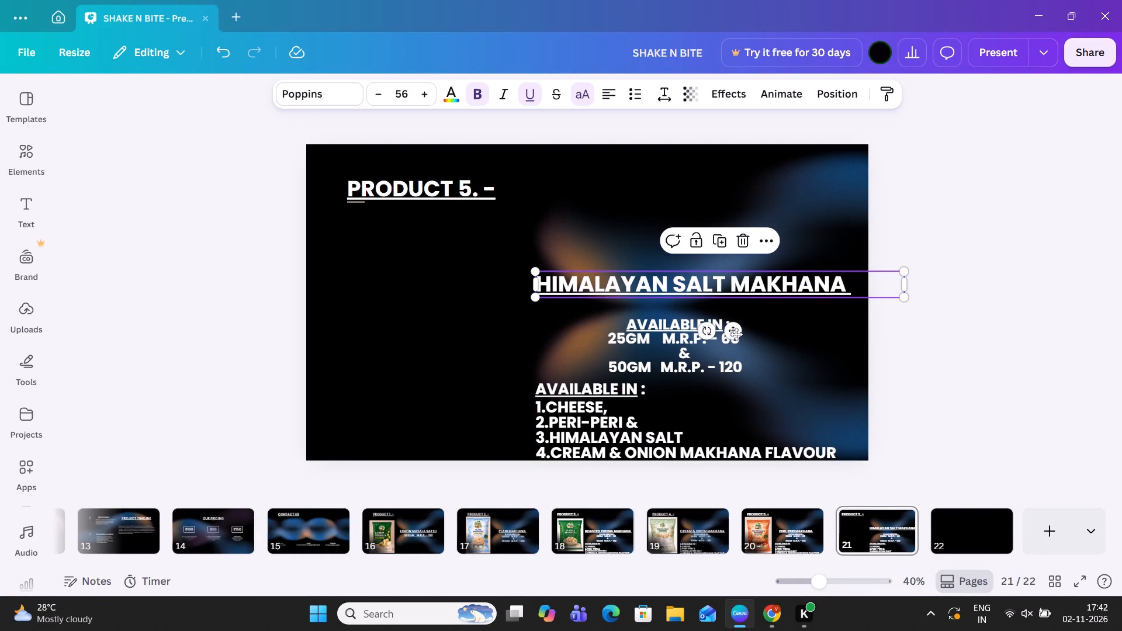
left_click(677, 342)
left_click_drag(677, 342, 677, 342)
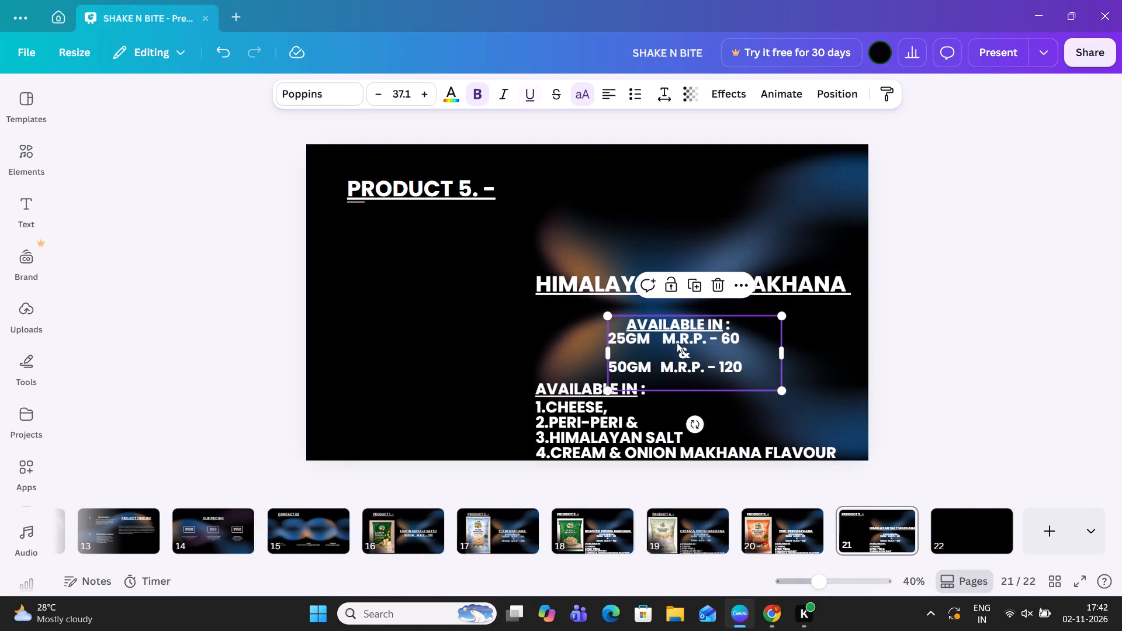
left_click_drag(677, 342, 676, 330)
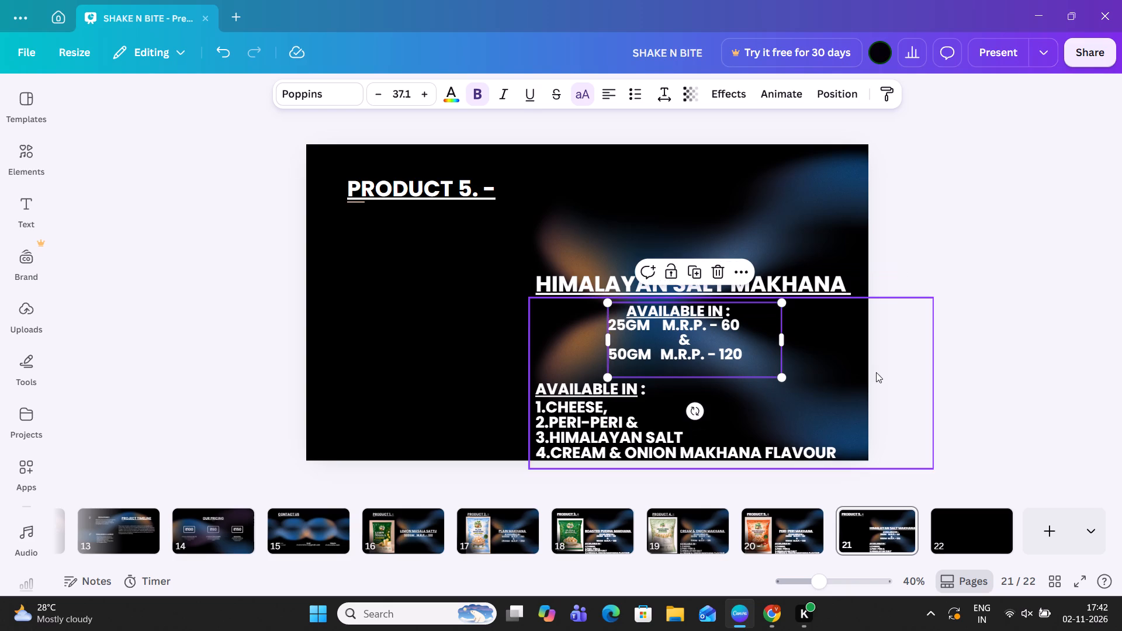
left_click(876, 372)
On page 21, raise the lower AVAILABLE IN label and position the four-flavour list below it with a small gap, inside the slide.
left_click(656, 438)
left_click_drag(656, 438, 656, 436)
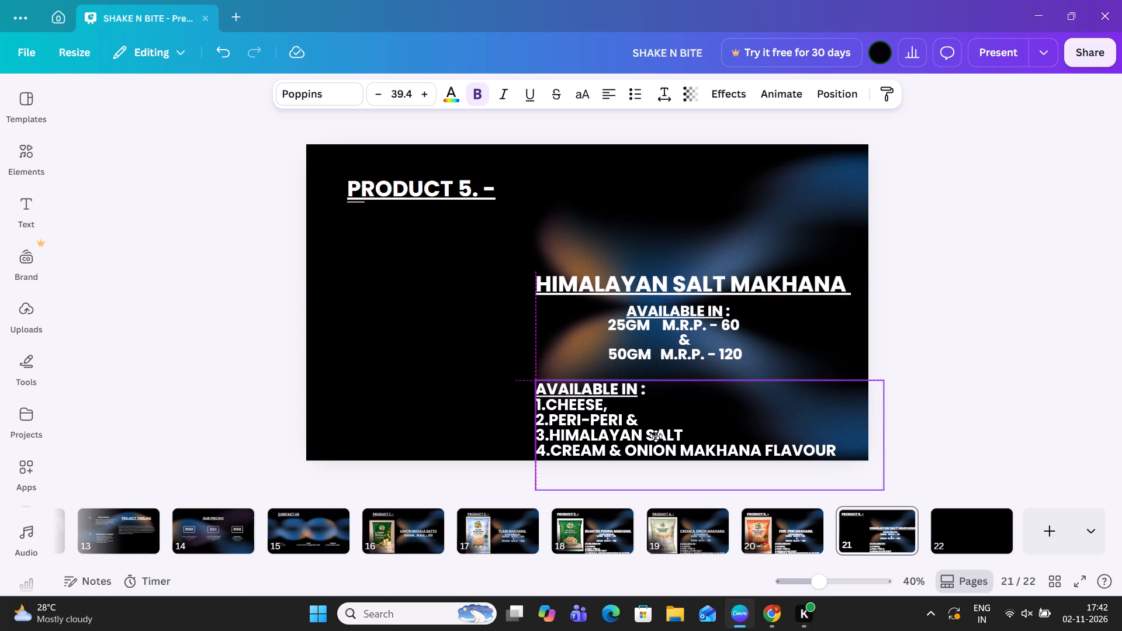
left_click_drag(656, 436, 654, 448)
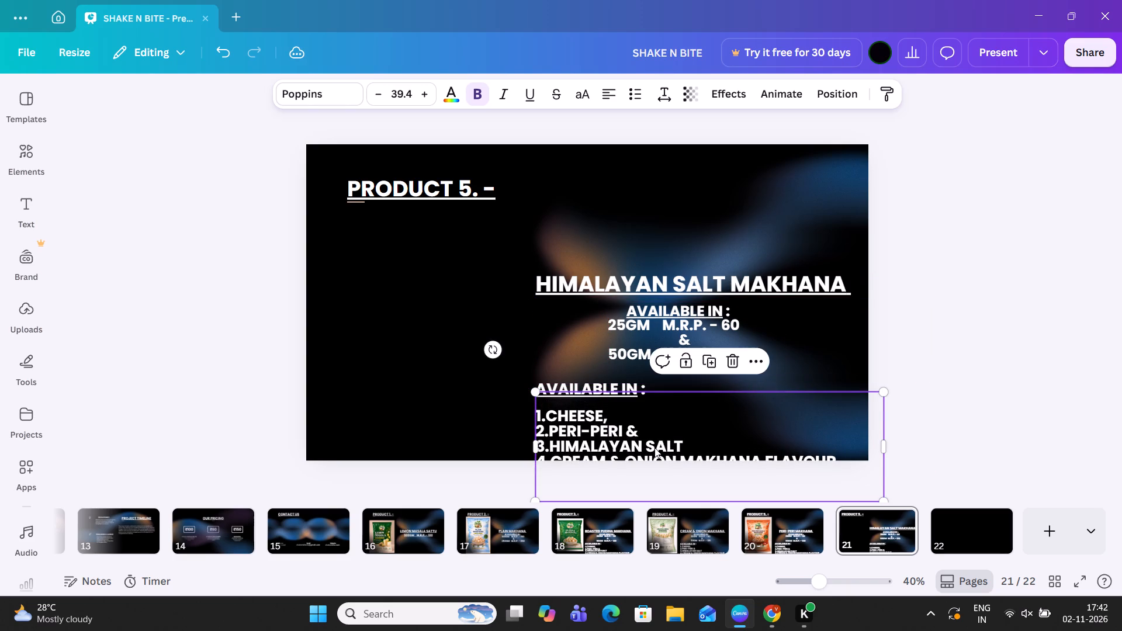
left_click(887, 362)
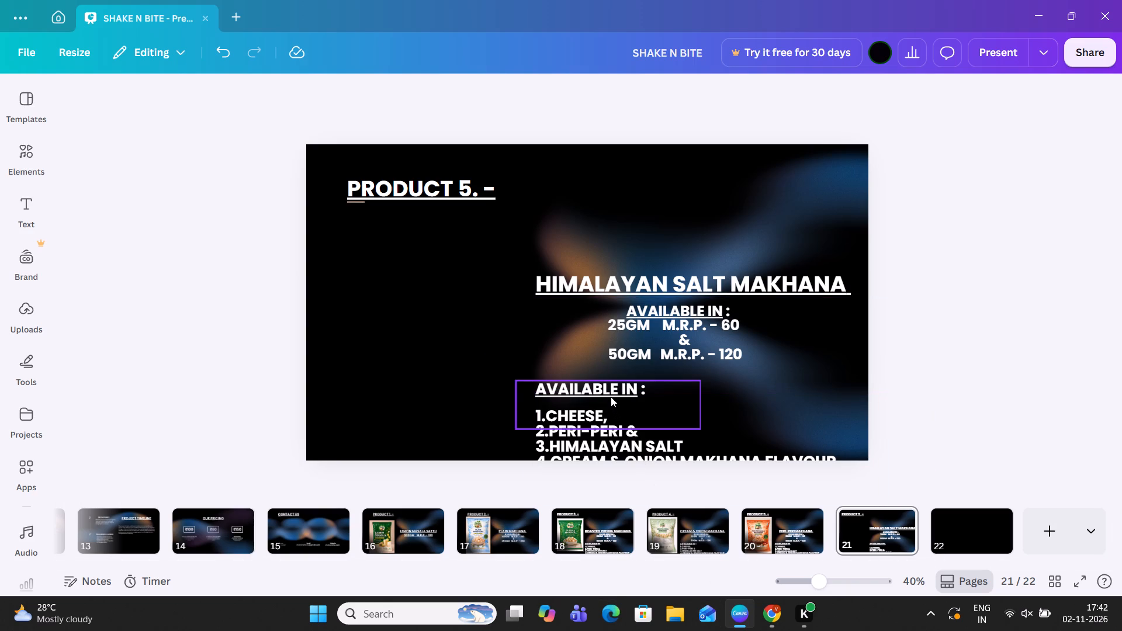
left_click_drag(611, 397, 610, 387)
left_click(615, 429)
left_click_drag(615, 429, 614, 422)
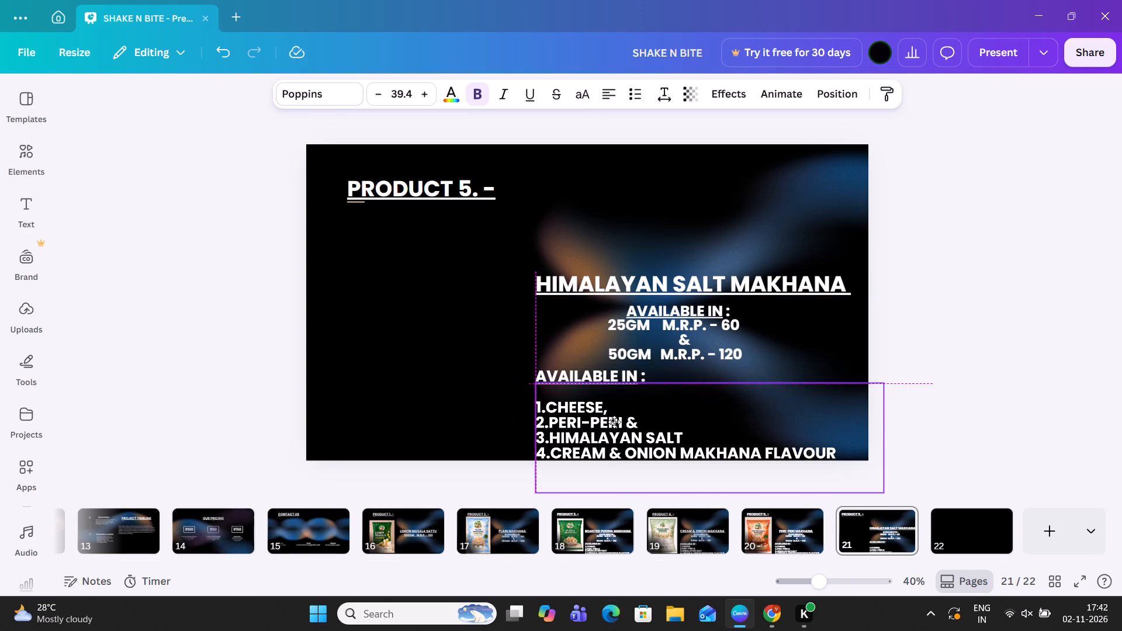
left_click_drag(614, 422, 612, 417)
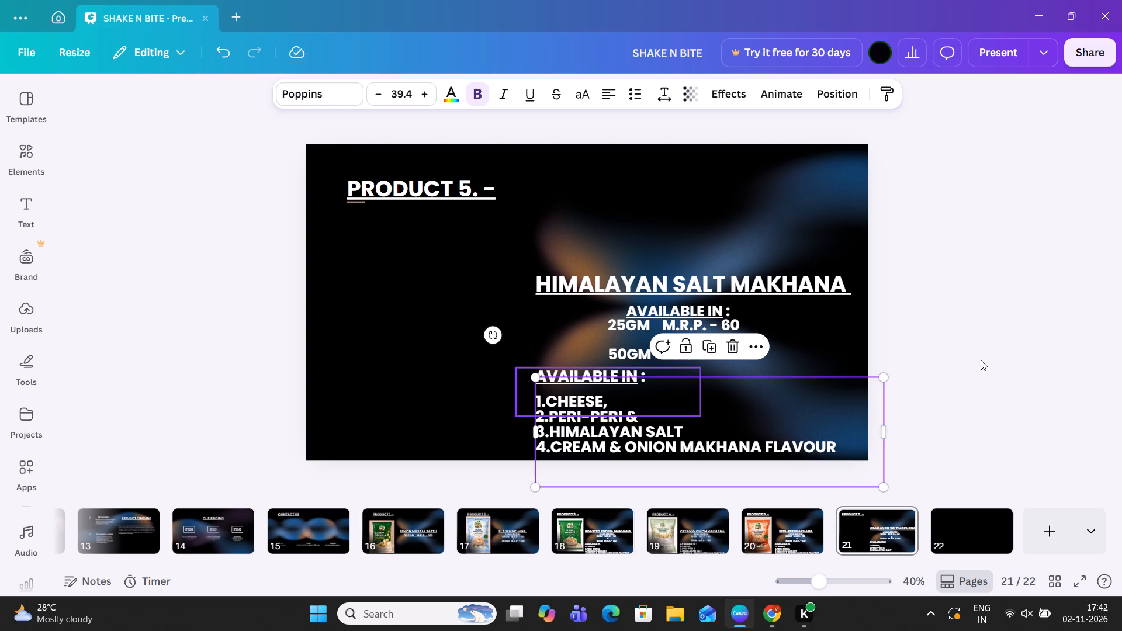
left_click(981, 360)
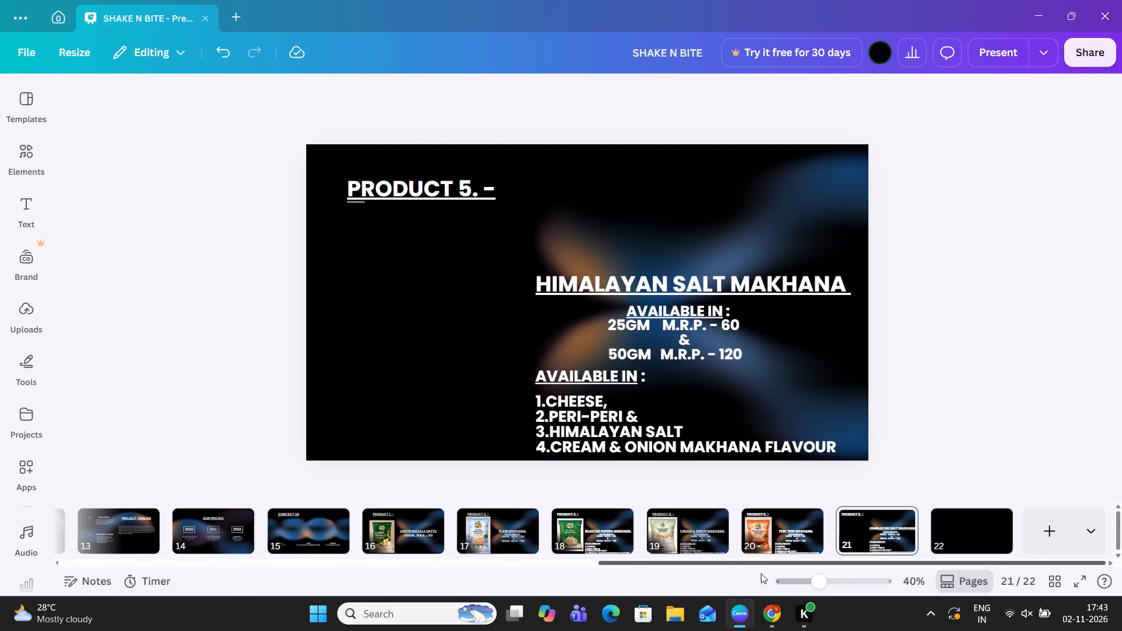
On page 20, raise the PERI-PERI MAKHANA heading and bring the 25GM/50GM price block up beneath it.
left_click(762, 529)
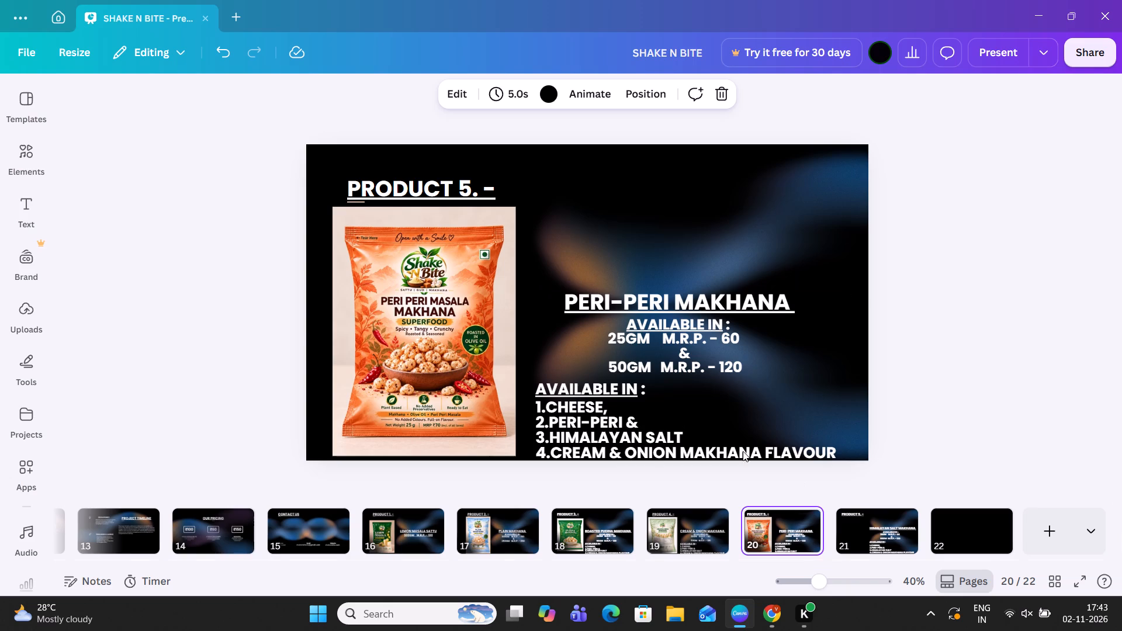
left_click_drag(706, 302, 707, 301)
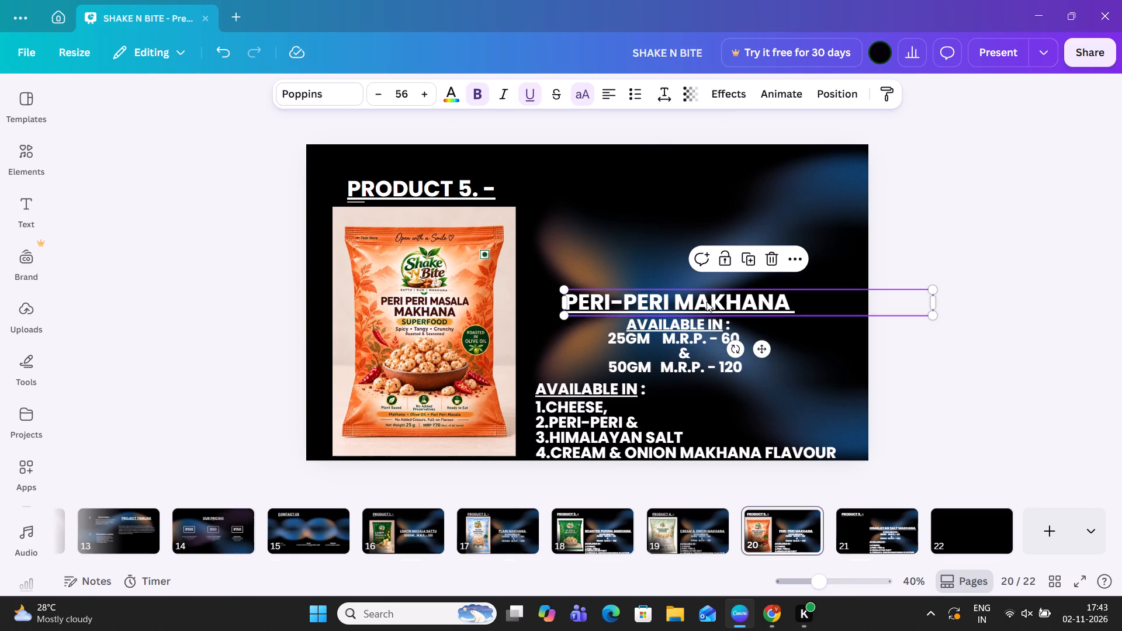
left_click_drag(707, 301, 702, 281)
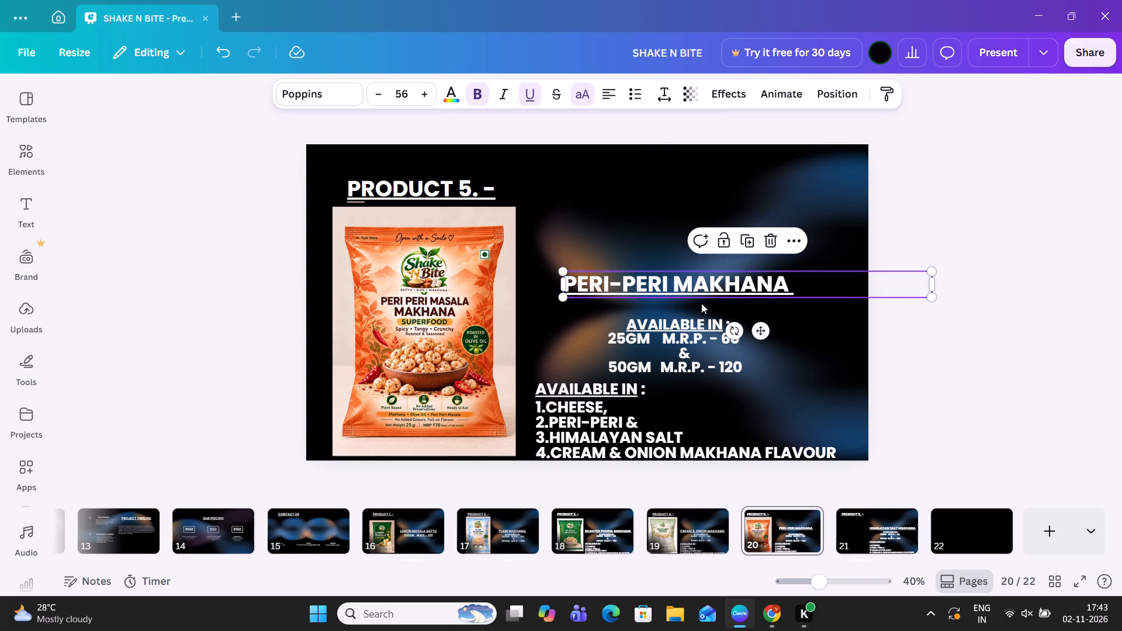
left_click_drag(697, 330, 694, 319)
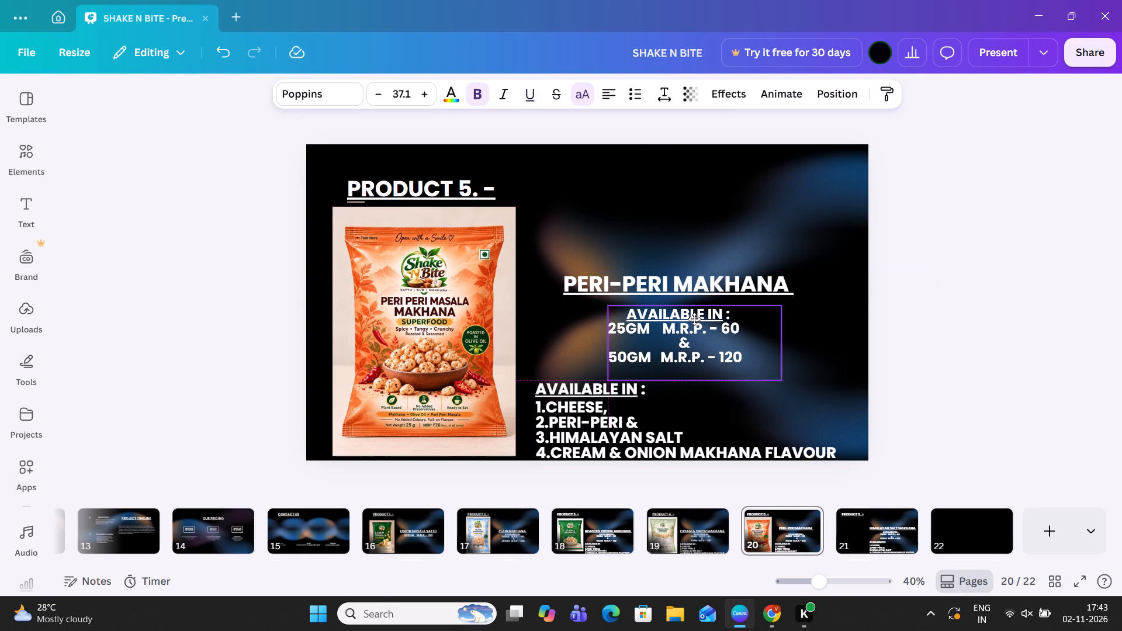
left_click_drag(694, 319, 694, 316)
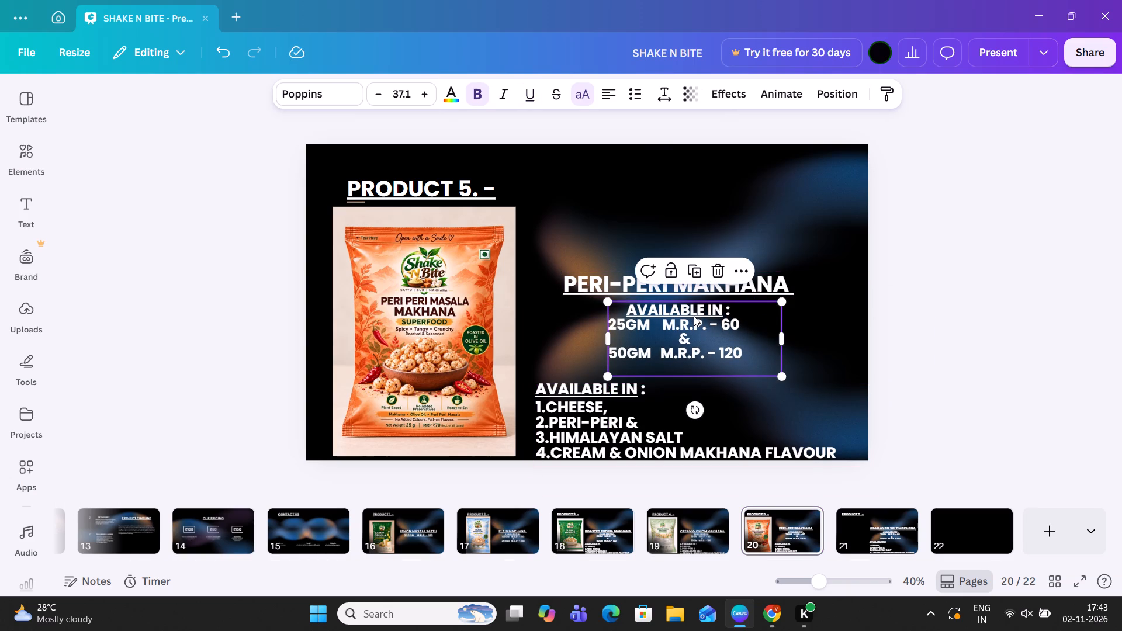
left_click(894, 348)
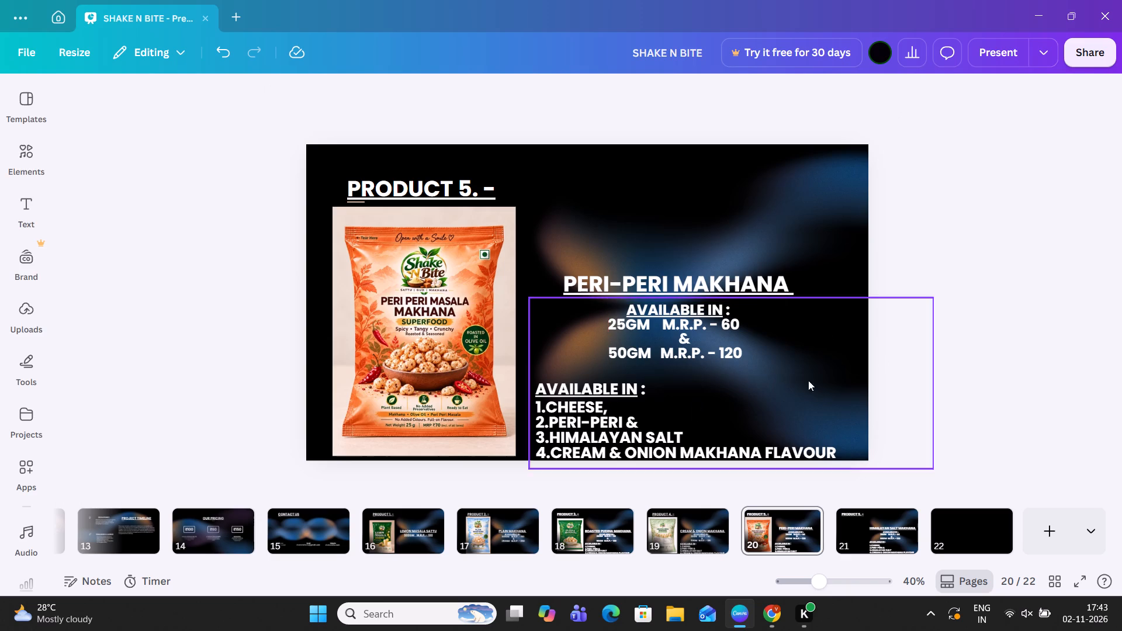
On page 20, move the lower AVAILABLE IN label up under the prices and raise the four-flavour list, leaving a small gap between them.
left_click(688, 400)
left_click_drag(688, 400, 685, 384)
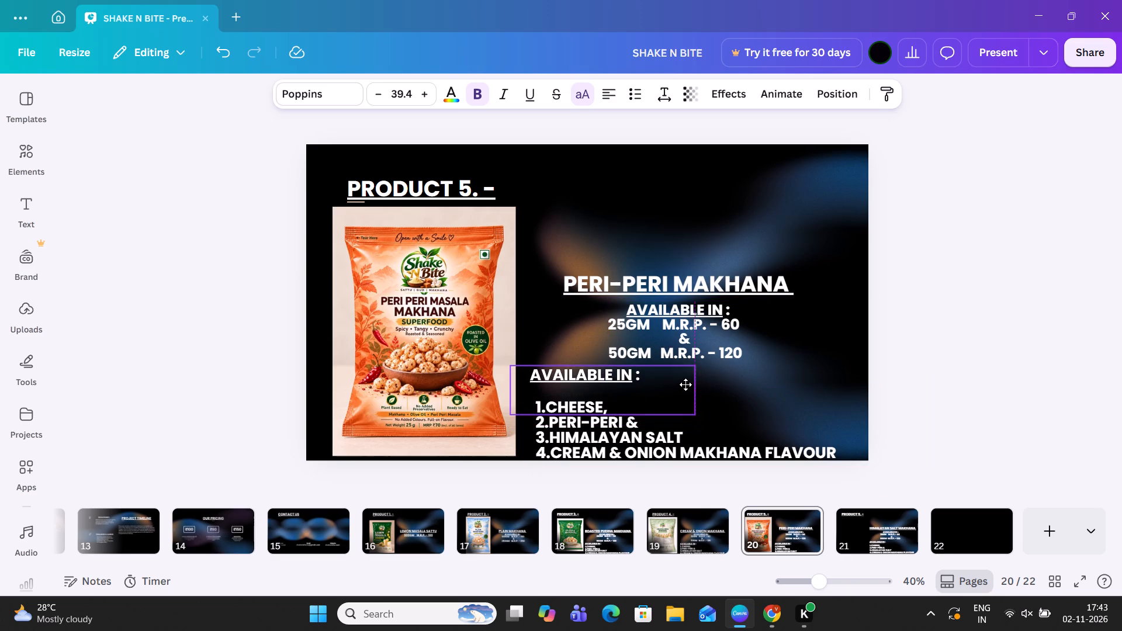
left_click_drag(685, 384, 688, 386)
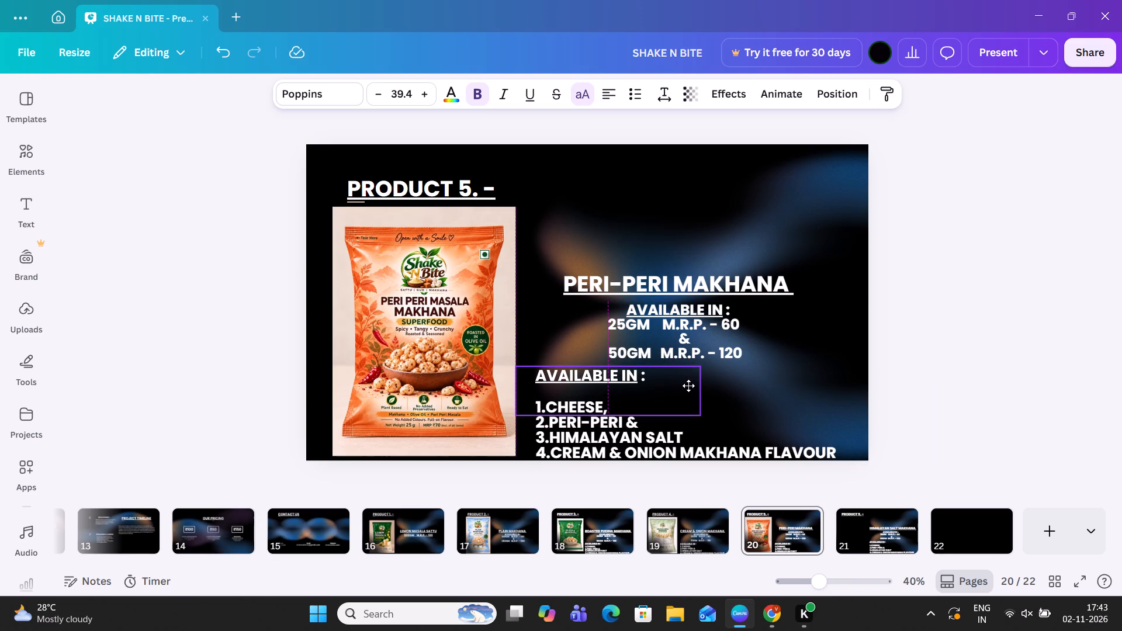
left_click_drag(688, 386, 688, 384)
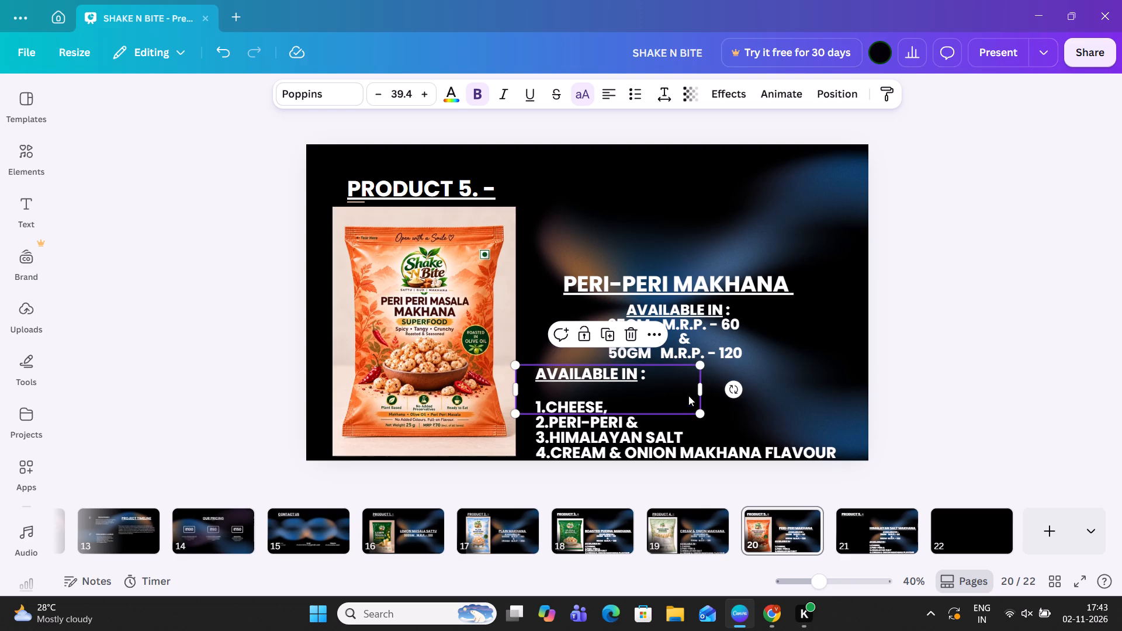
left_click(687, 429)
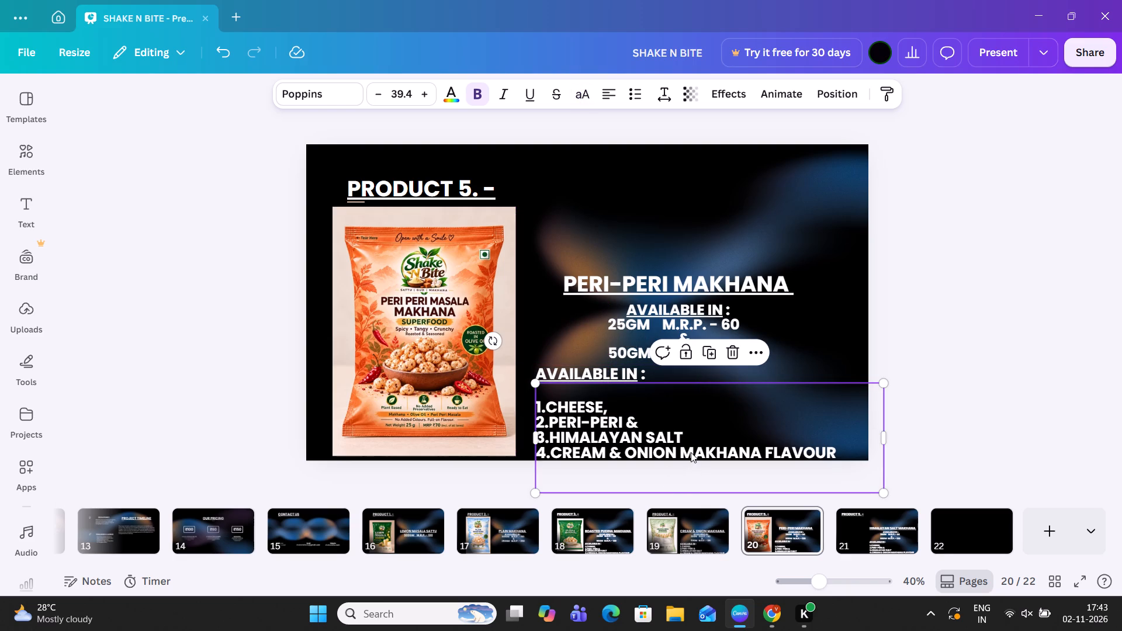
left_click_drag(698, 438, 698, 430)
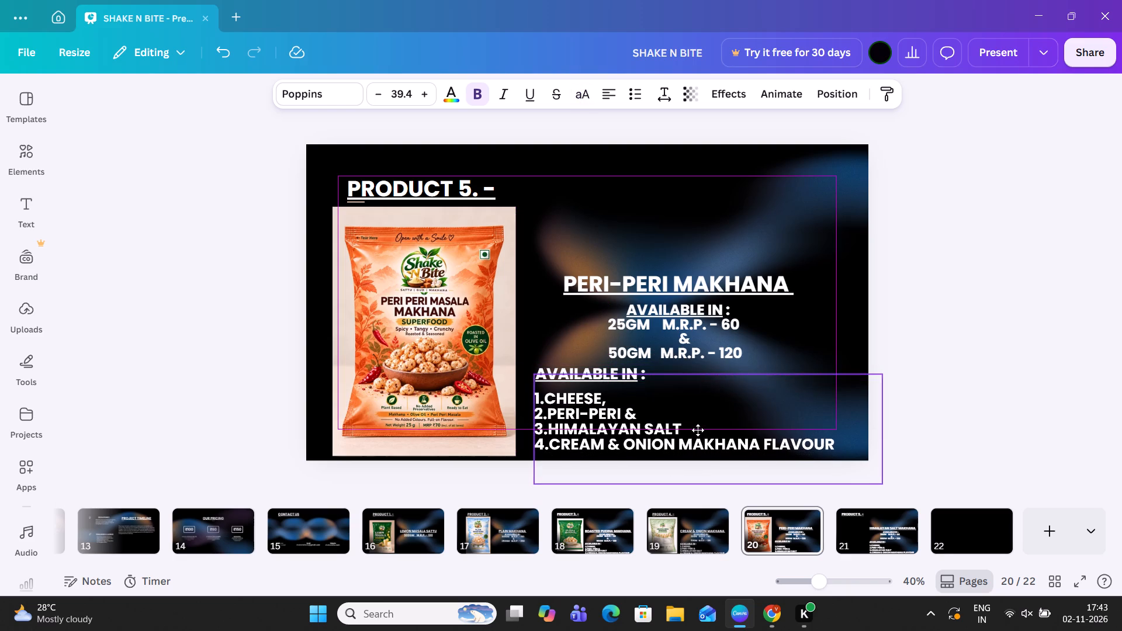
left_click_drag(698, 430, 698, 424)
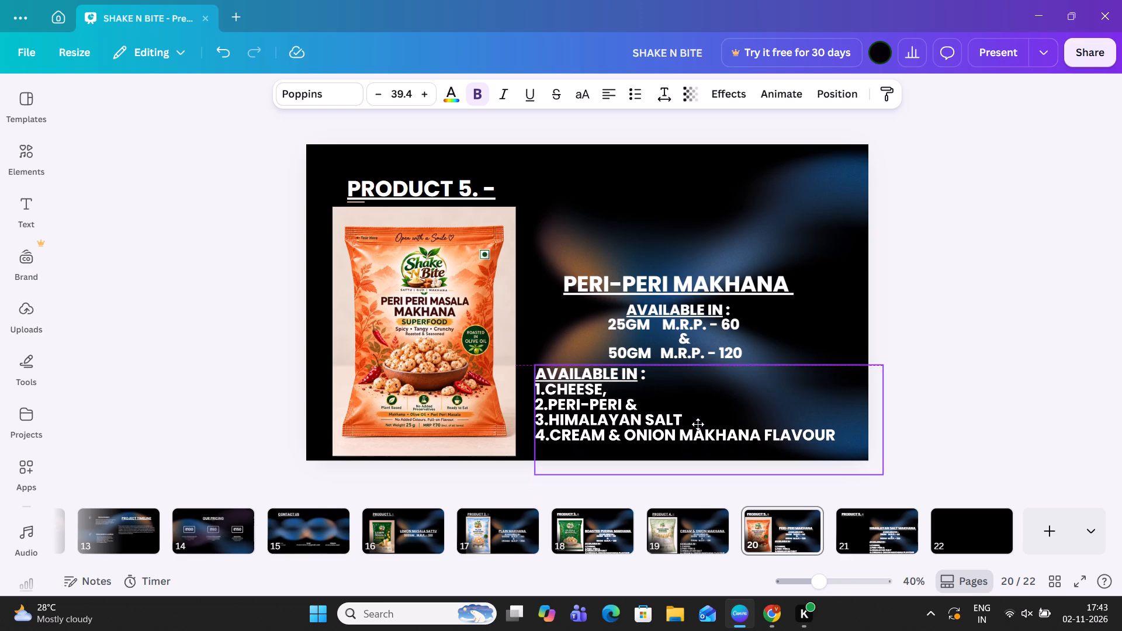
left_click_drag(698, 424, 698, 428)
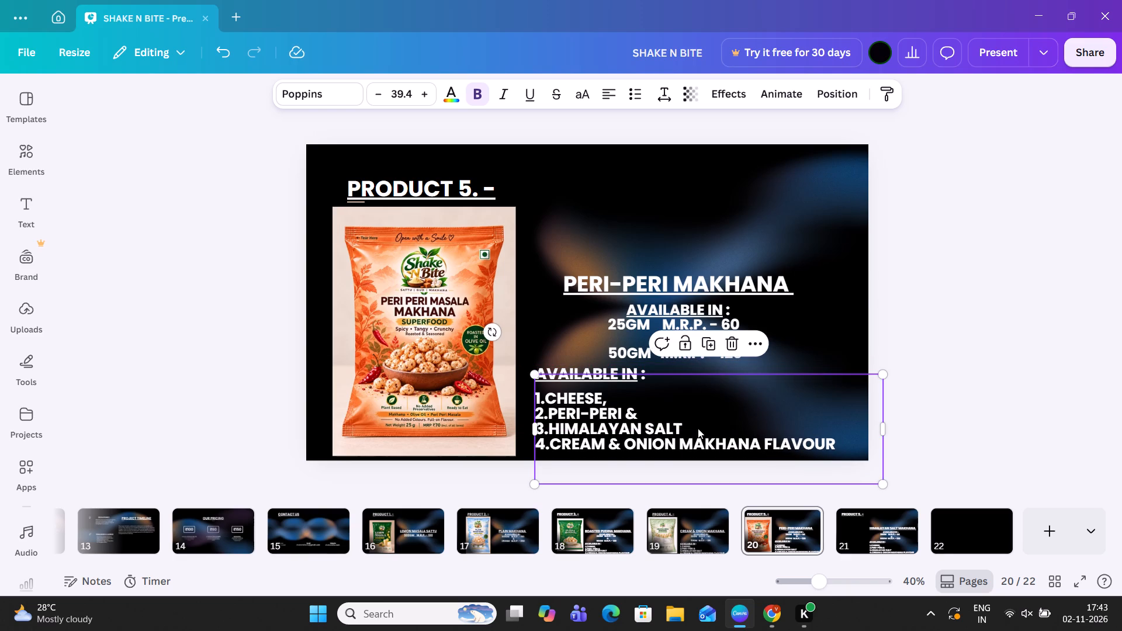
left_click(921, 336)
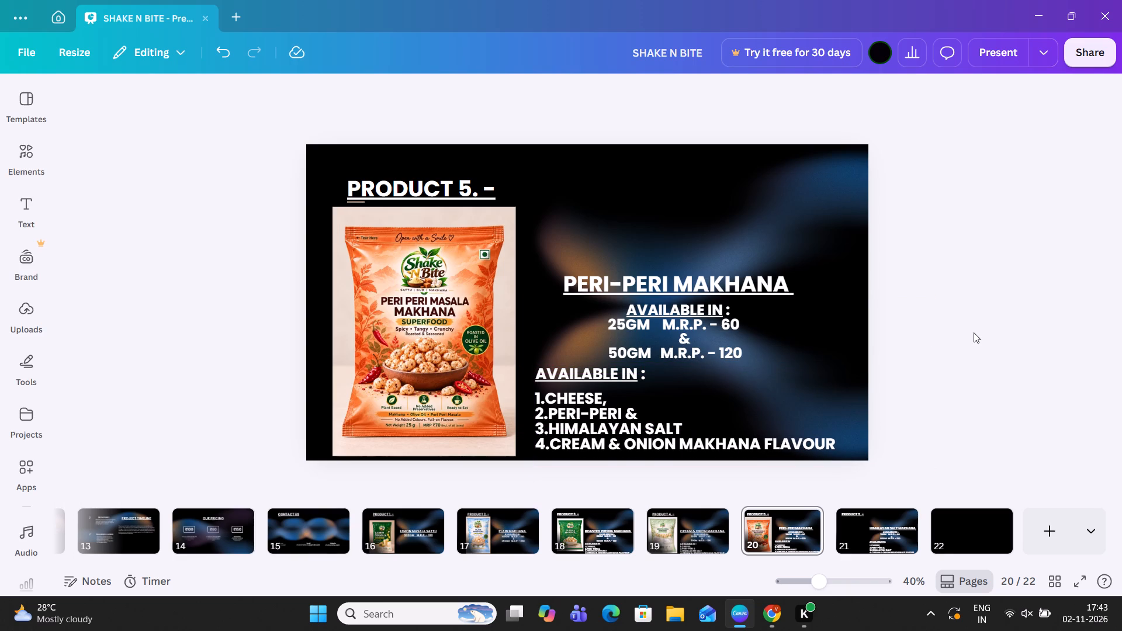
left_click(584, 376)
left_click(584, 376)
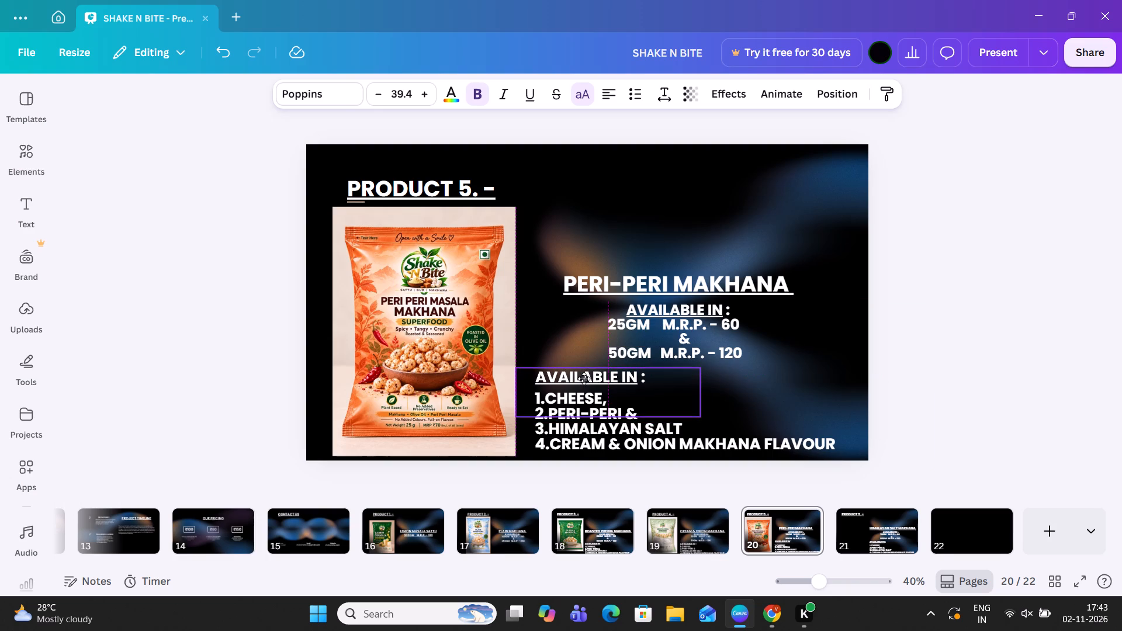
left_click(911, 352)
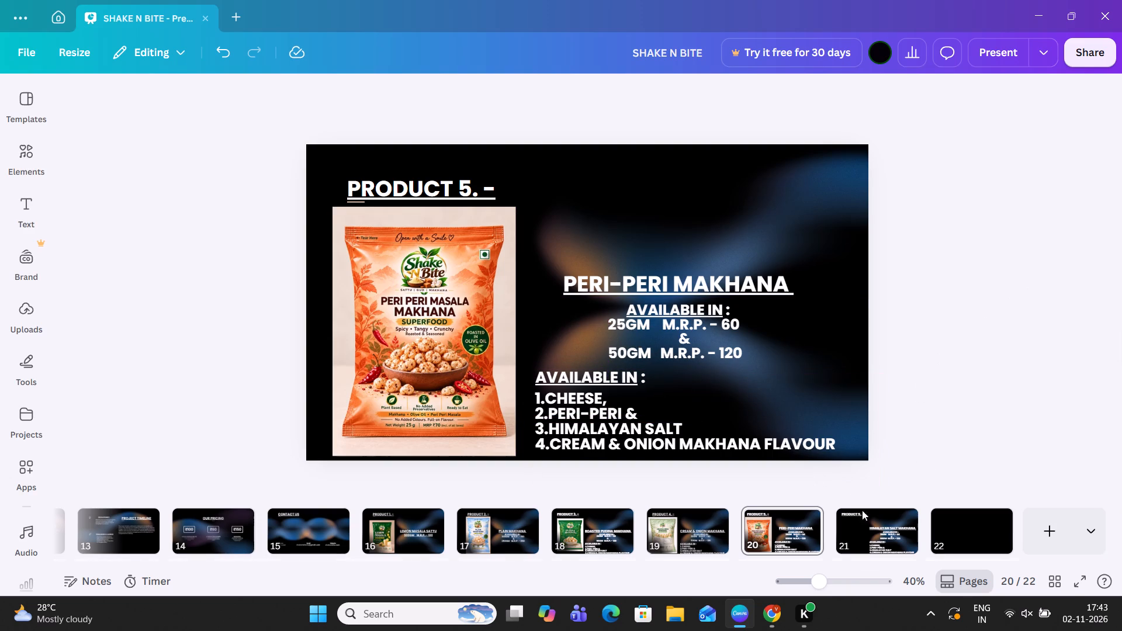
On page 19, raise the CREAM & ONION MAKHANA heading and bring the 25GM/50GM price block up beneath it.
left_click(673, 525)
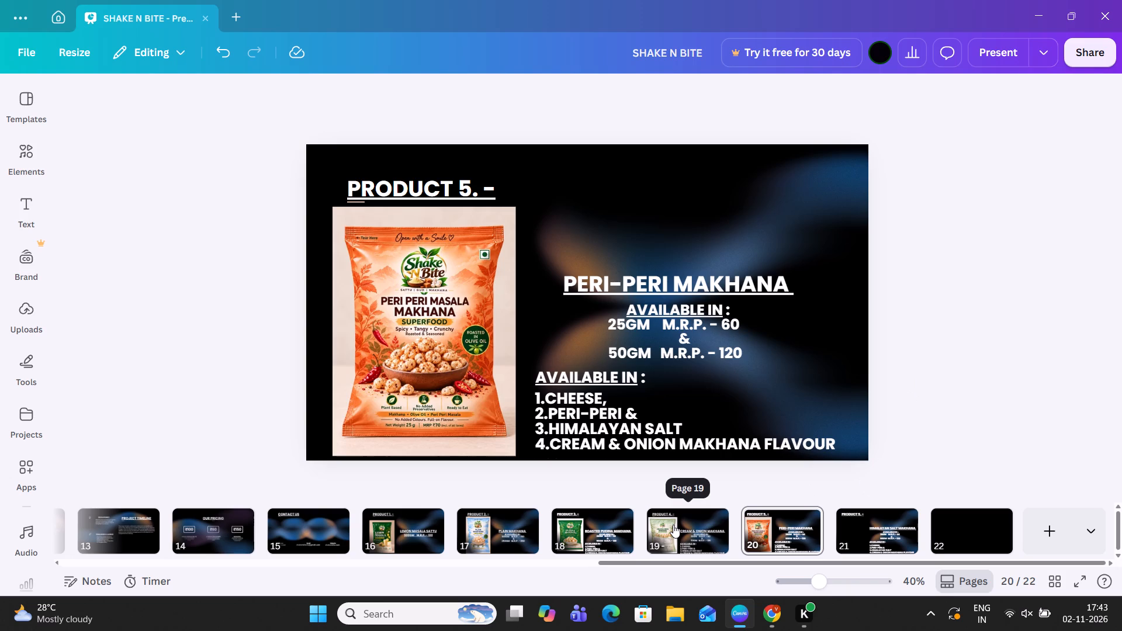
left_click(707, 300)
left_click_drag(707, 300, 704, 278)
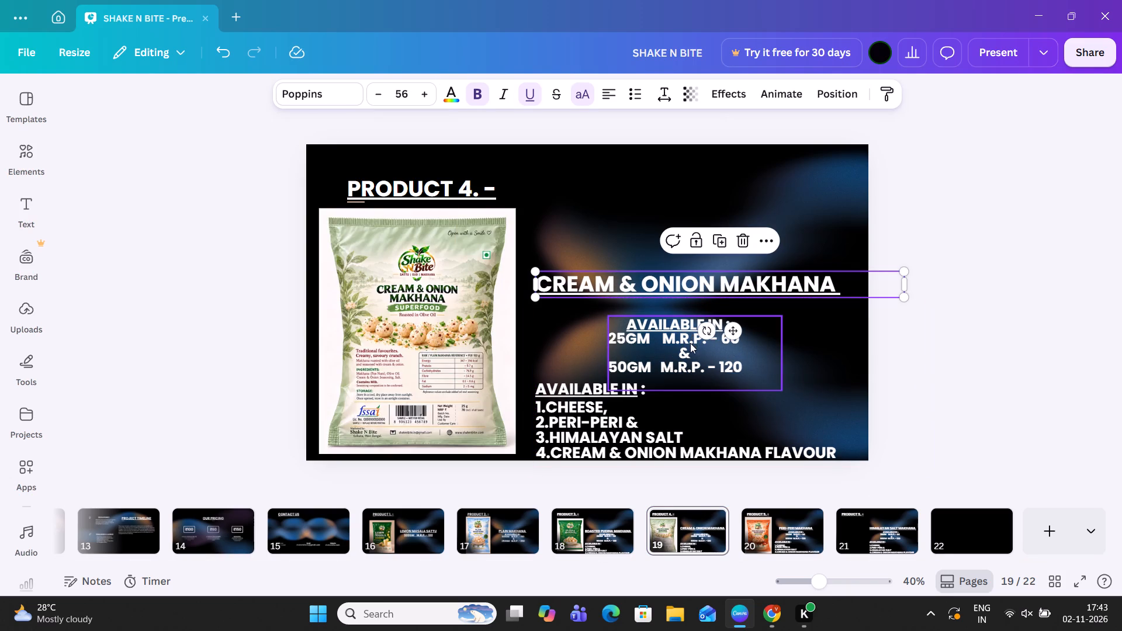
left_click_drag(690, 343, 690, 329)
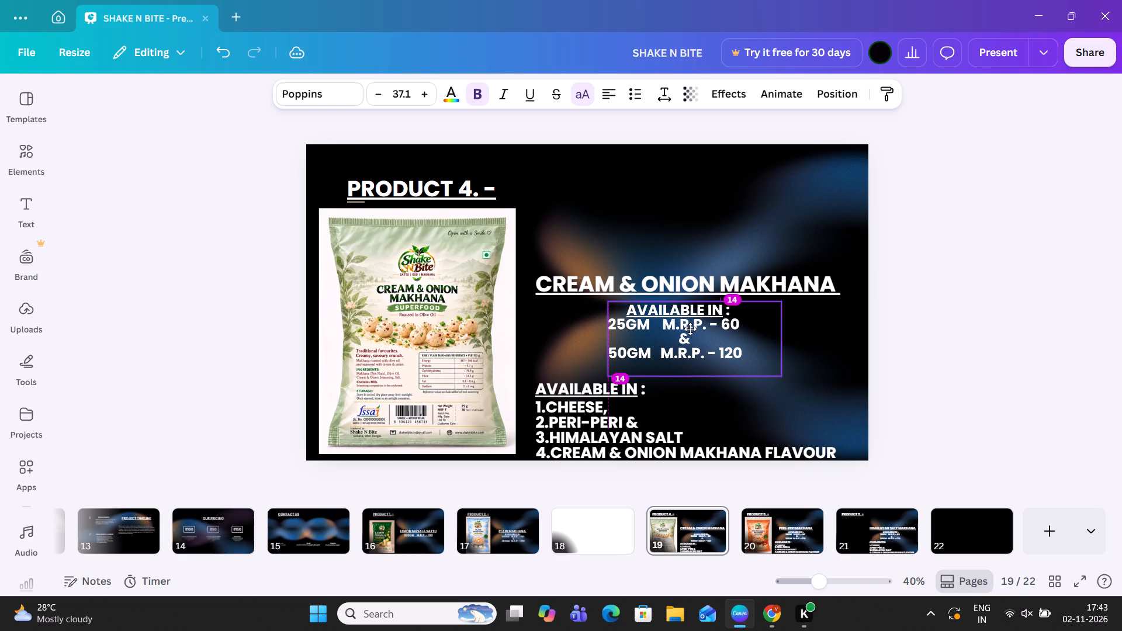
left_click_drag(690, 329, 690, 328)
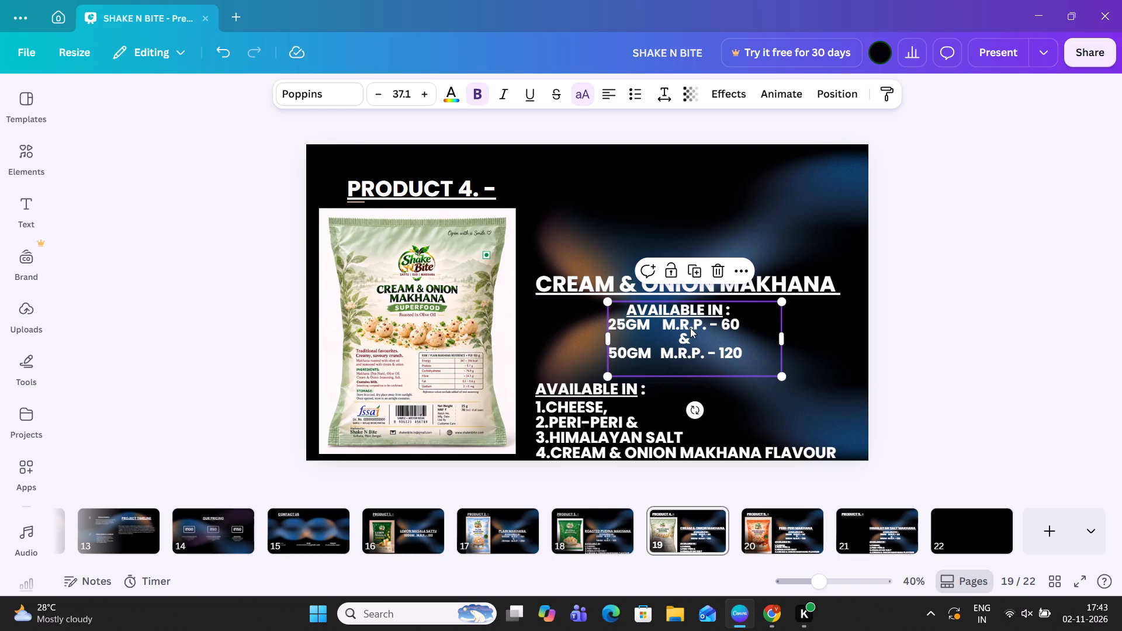
left_click(926, 338)
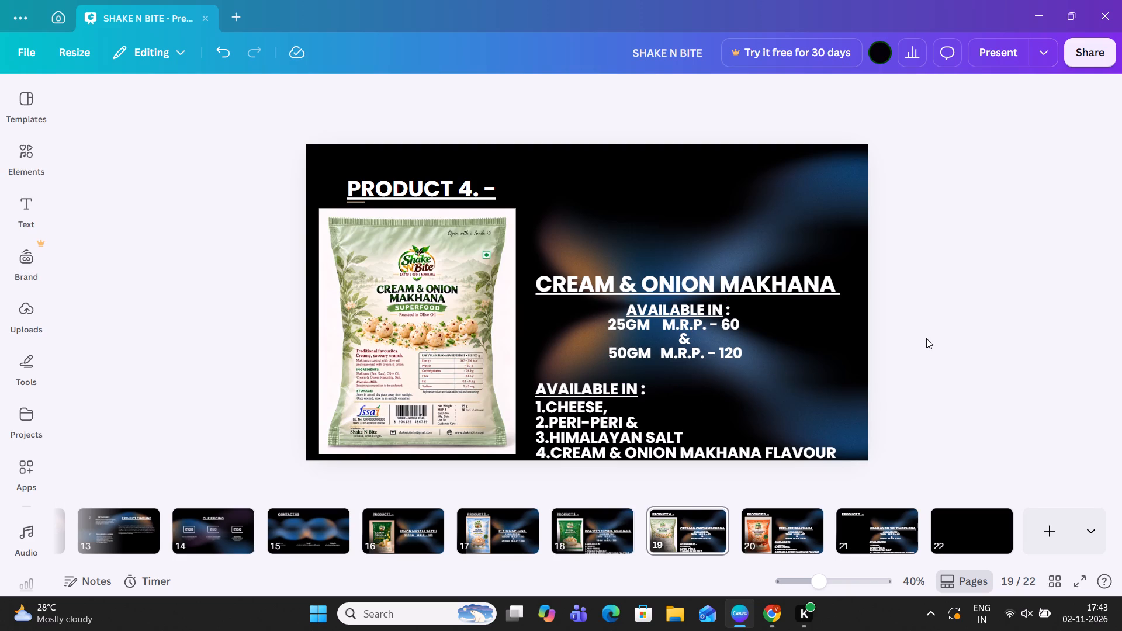
On page 19, move the lower AVAILABLE IN label up under the prices and raise the four-flavour list, leaving a small gap between them.
left_click(631, 397)
left_click_drag(631, 397, 630, 382)
left_click(630, 382)
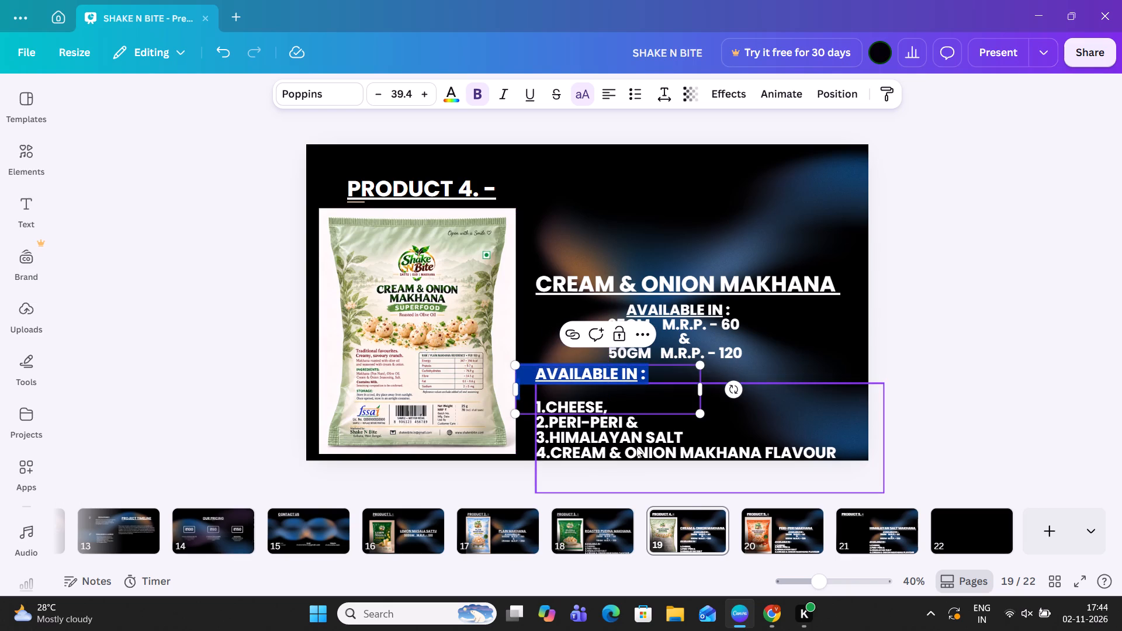
left_click(639, 429)
left_click(639, 429)
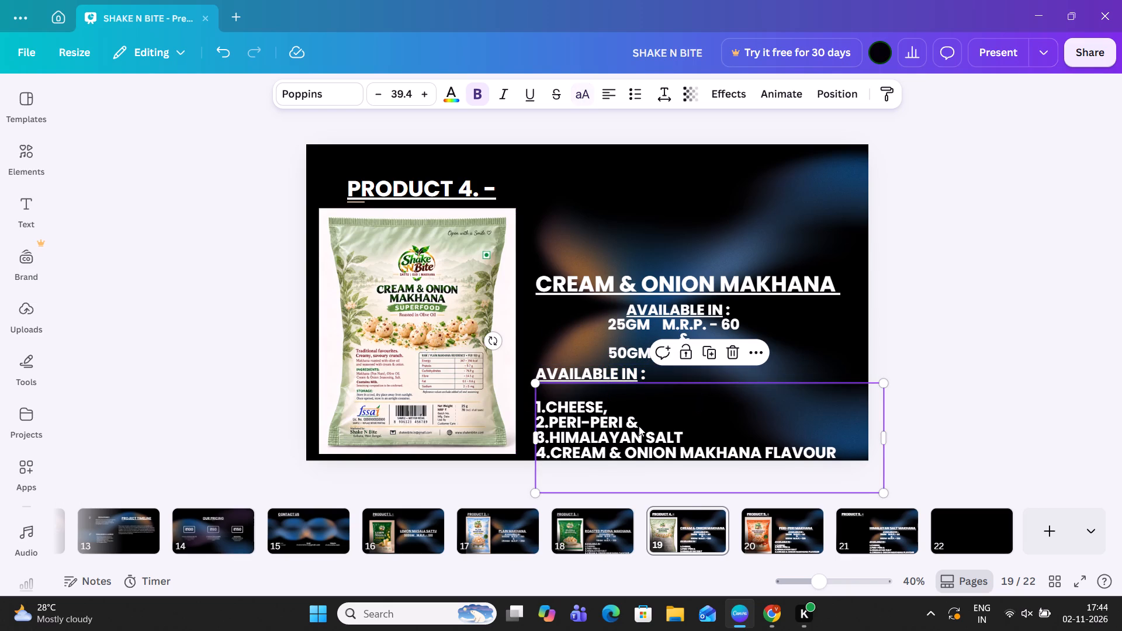
left_click_drag(639, 425, 637, 414)
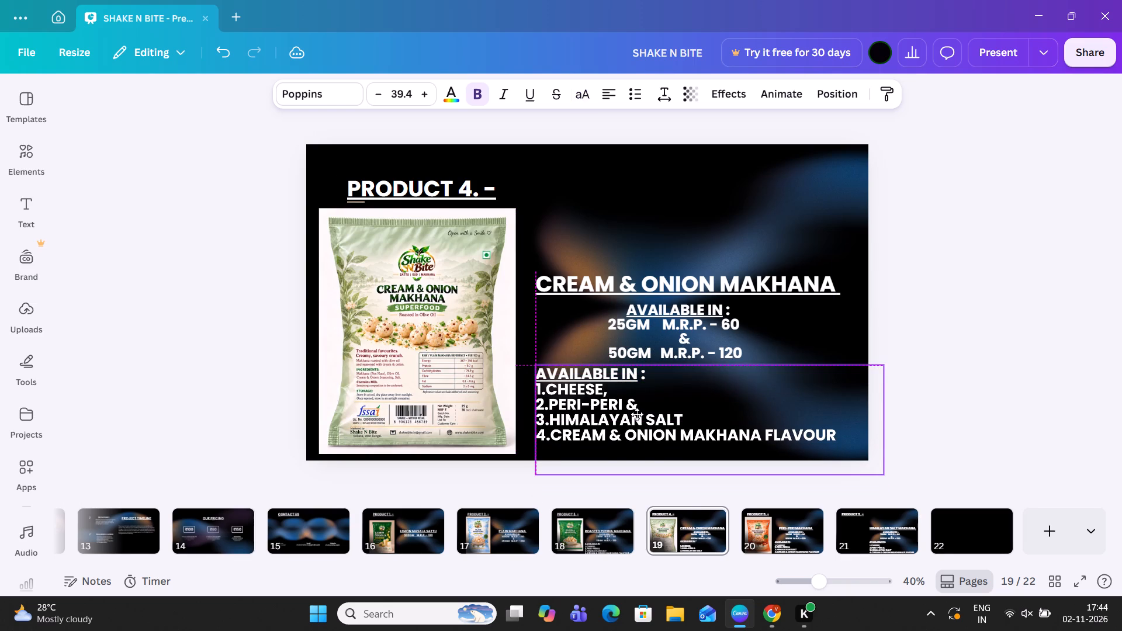
left_click_drag(637, 414, 637, 415)
left_click(913, 363)
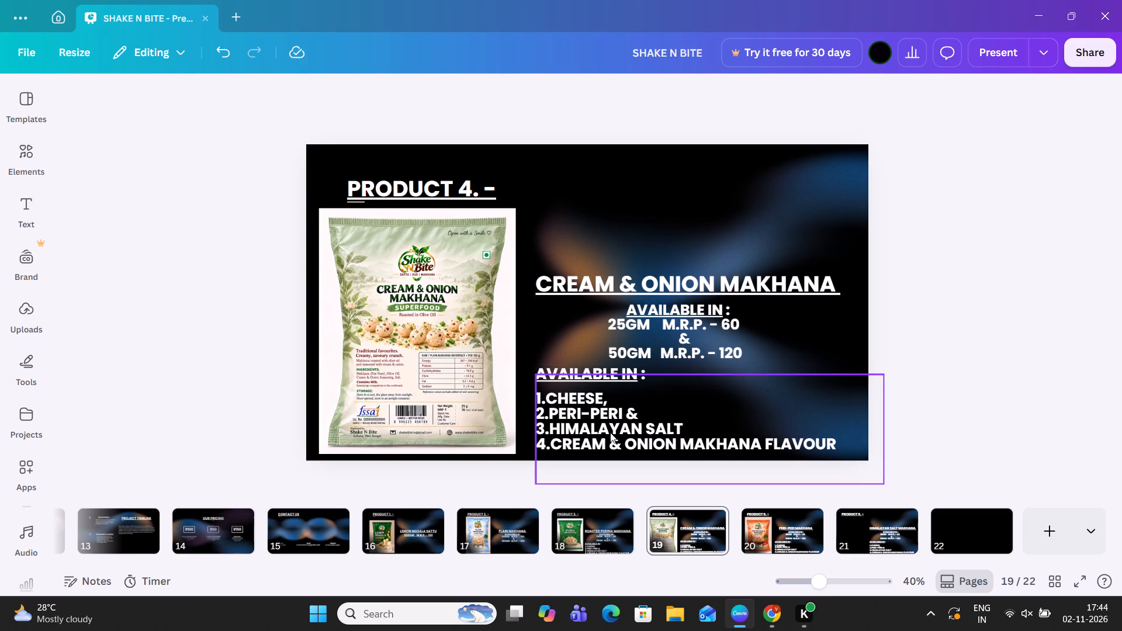
left_click(649, 377)
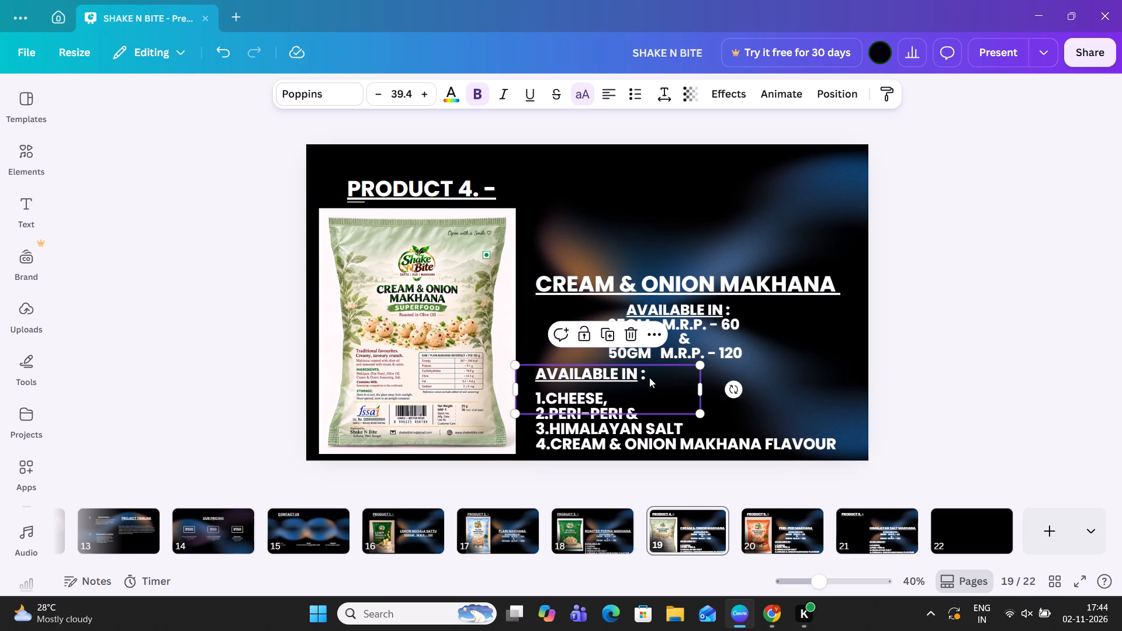
left_click(649, 377)
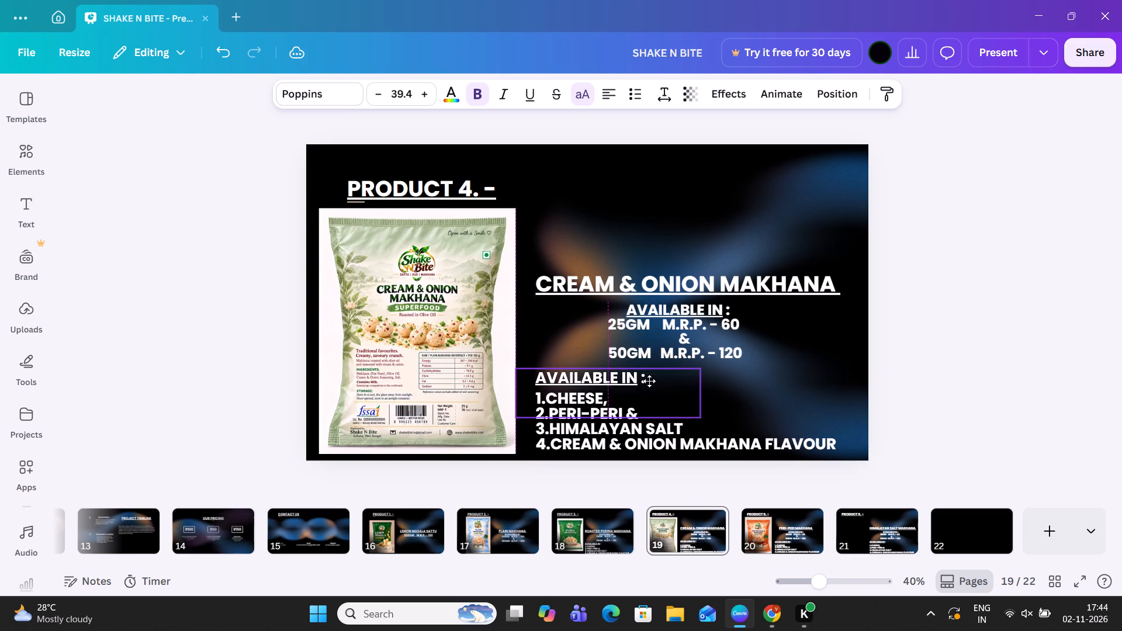
left_click(998, 294)
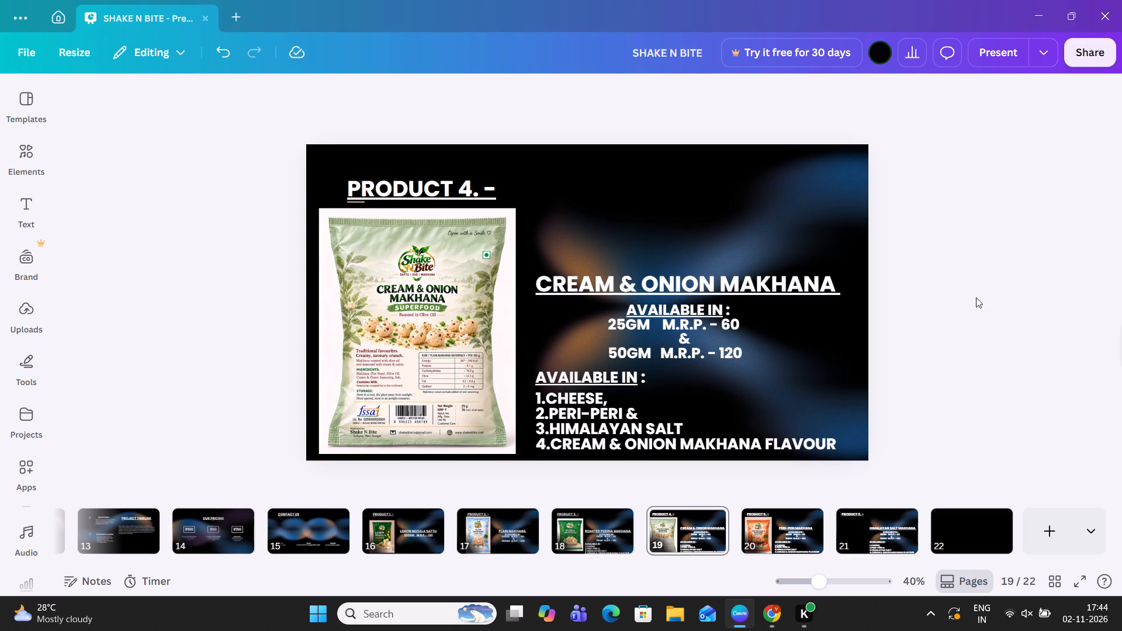
On page 18, raise the ROASTED PUDINA MAKHANA heading and bring the 25GM/50GM price block up close beneath it.
left_click(601, 531)
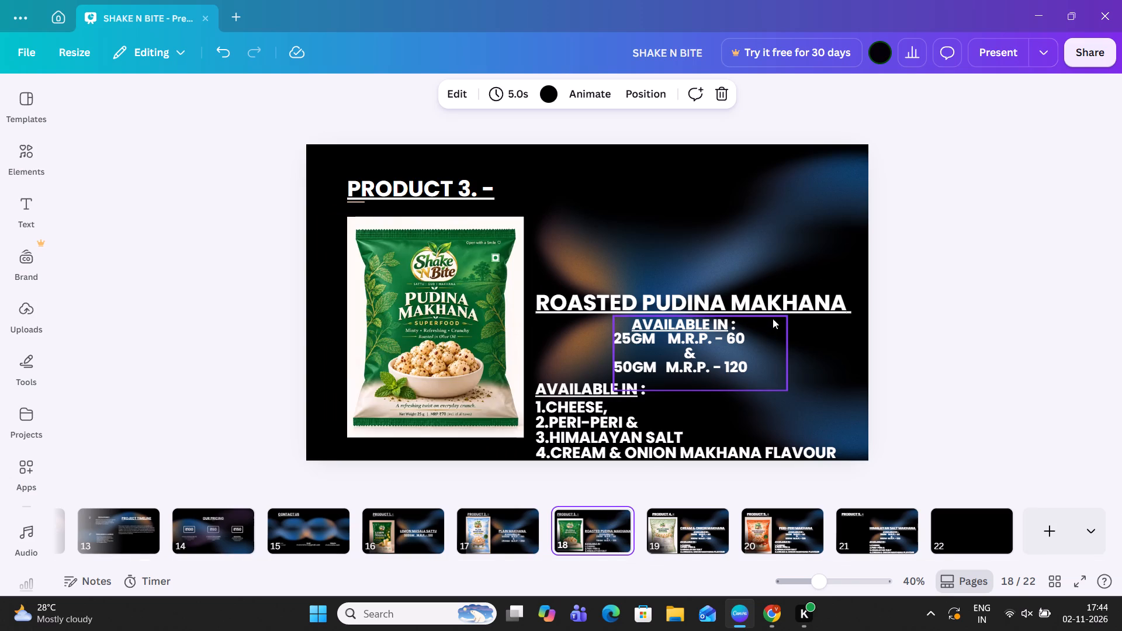
left_click(775, 304)
left_click_drag(775, 304, 774, 288)
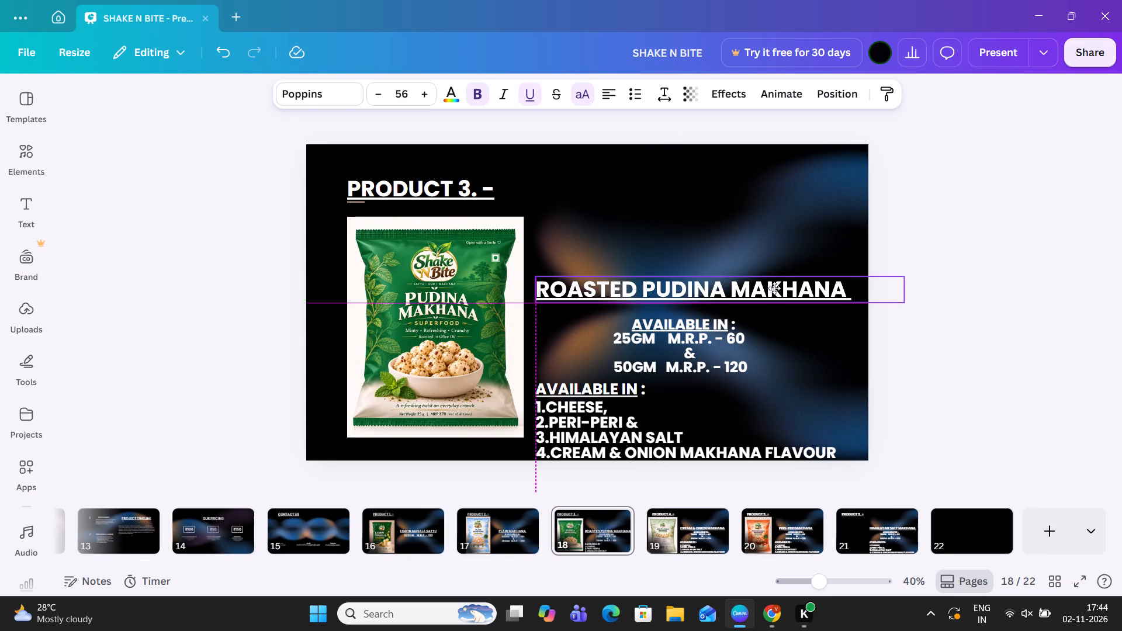
left_click_drag(774, 288, 774, 269)
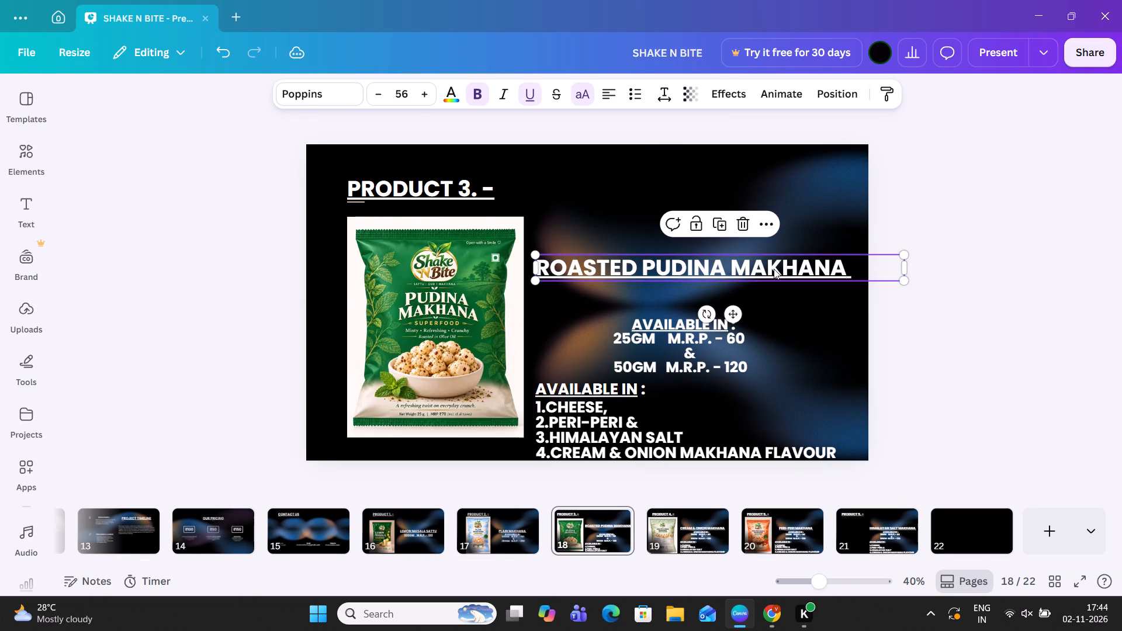
left_click(687, 332)
left_click_drag(687, 332, 685, 307)
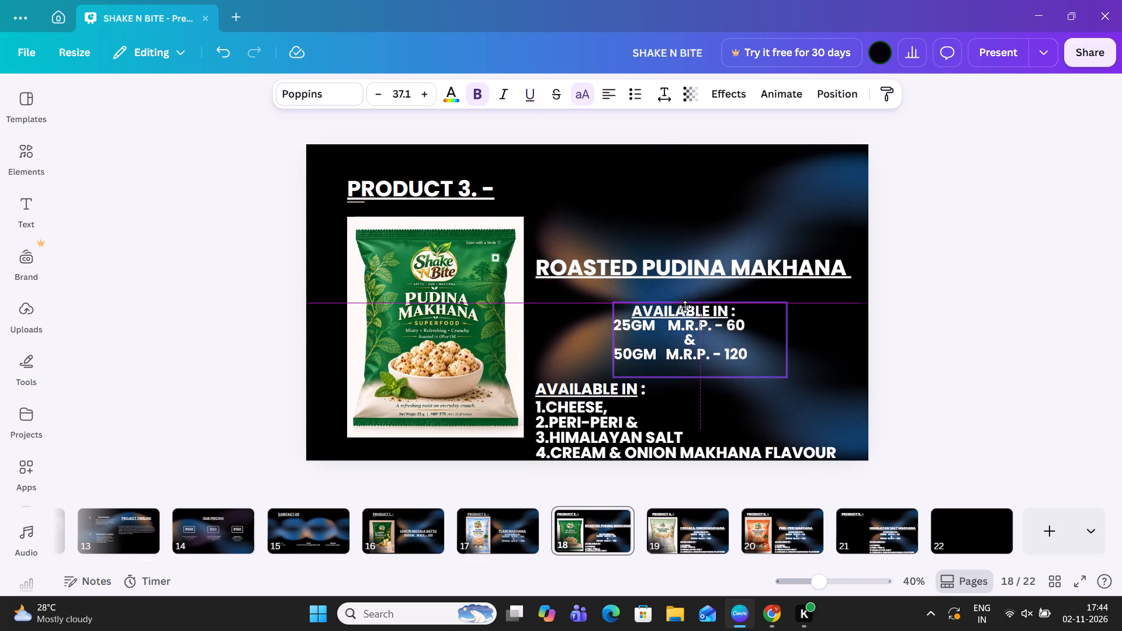
left_click_drag(685, 307, 688, 301)
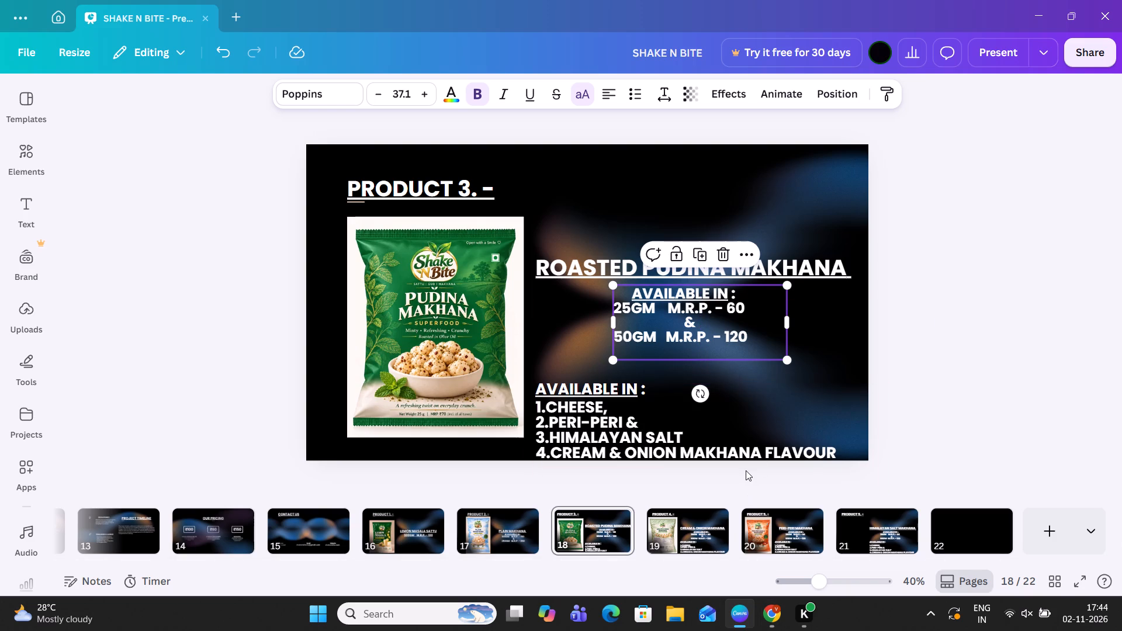
On page 18, raise the lower AVAILABLE IN label and bring the four-flavour list up beneath it with a small gap, inside the slide.
left_click(636, 380)
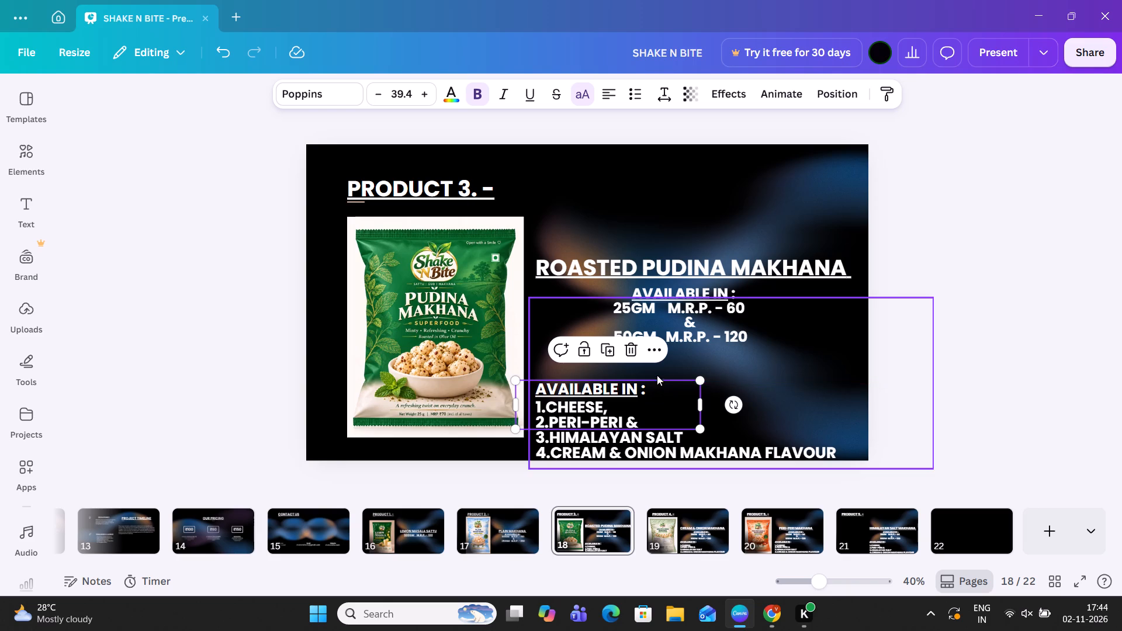
left_click(656, 378)
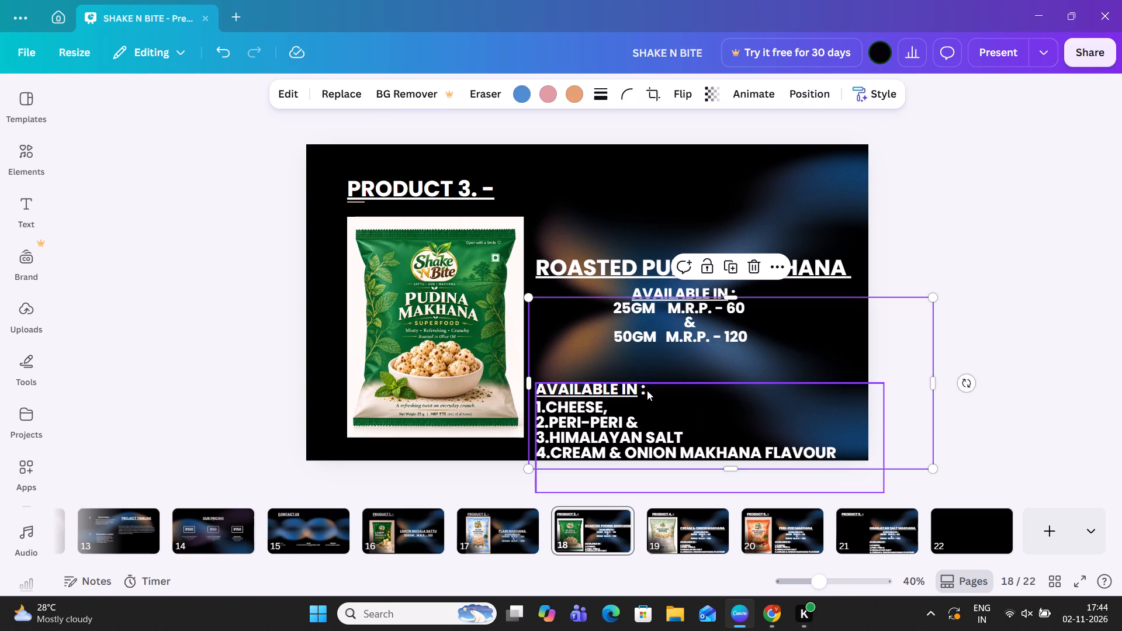
left_click(642, 390)
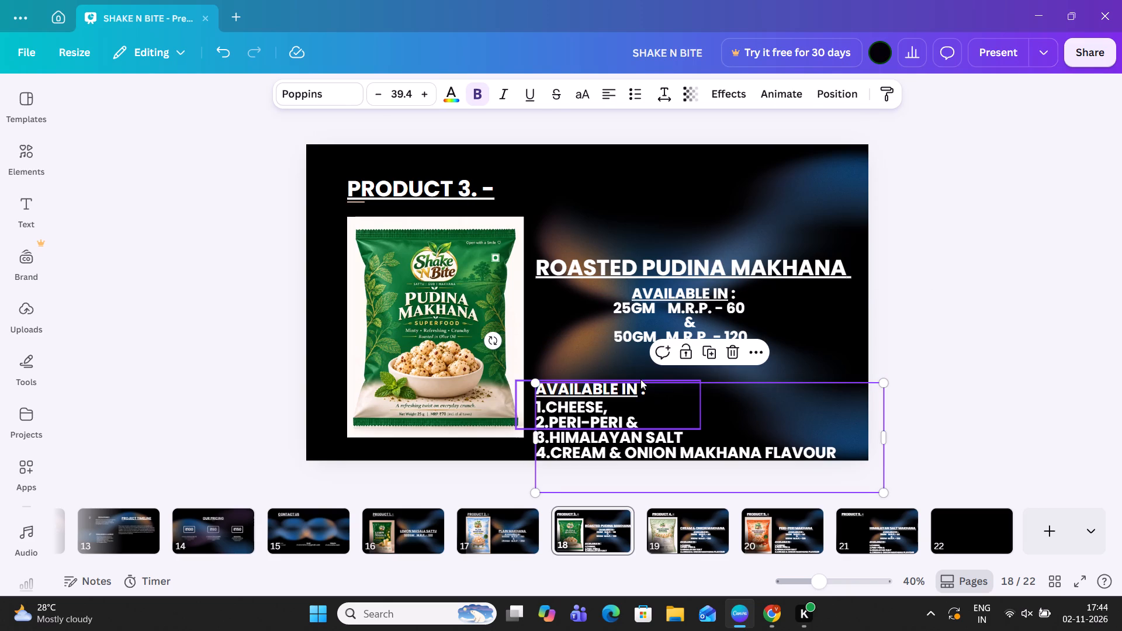
left_click(640, 379)
left_click_drag(640, 379, 640, 377)
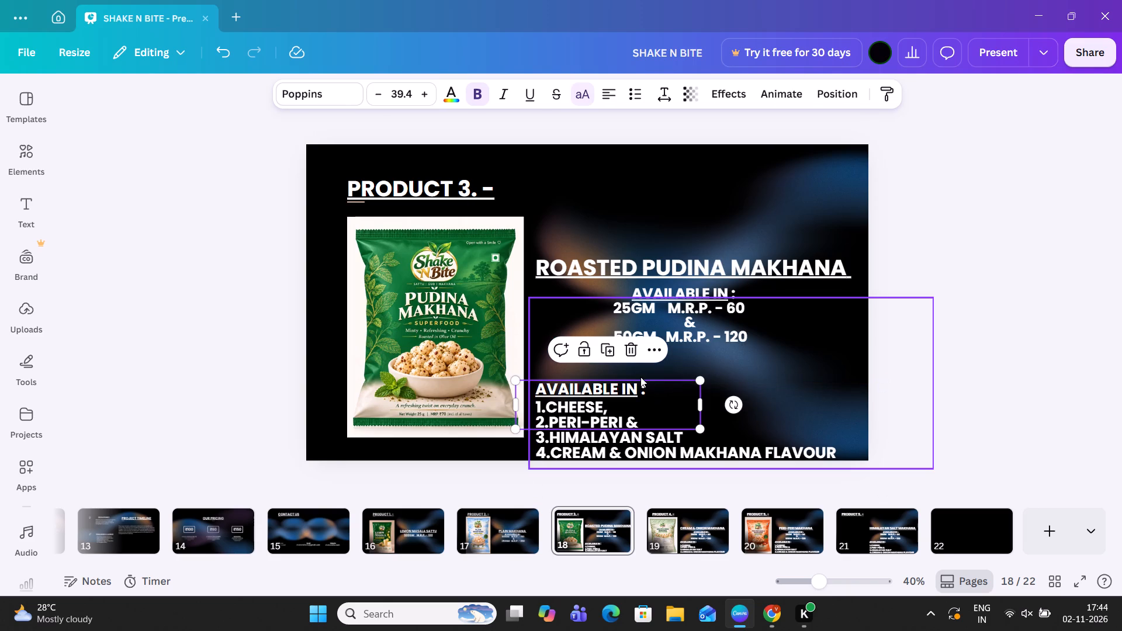
left_click_drag(640, 377, 639, 373)
left_click_drag(641, 382, 640, 365)
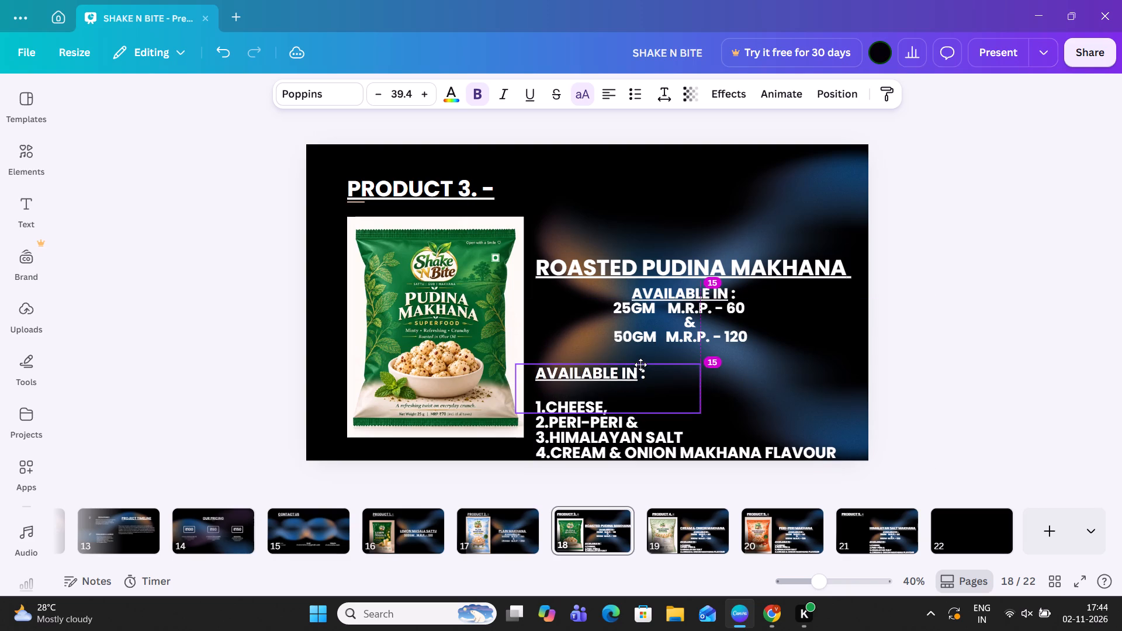
left_click_drag(640, 365, 640, 362)
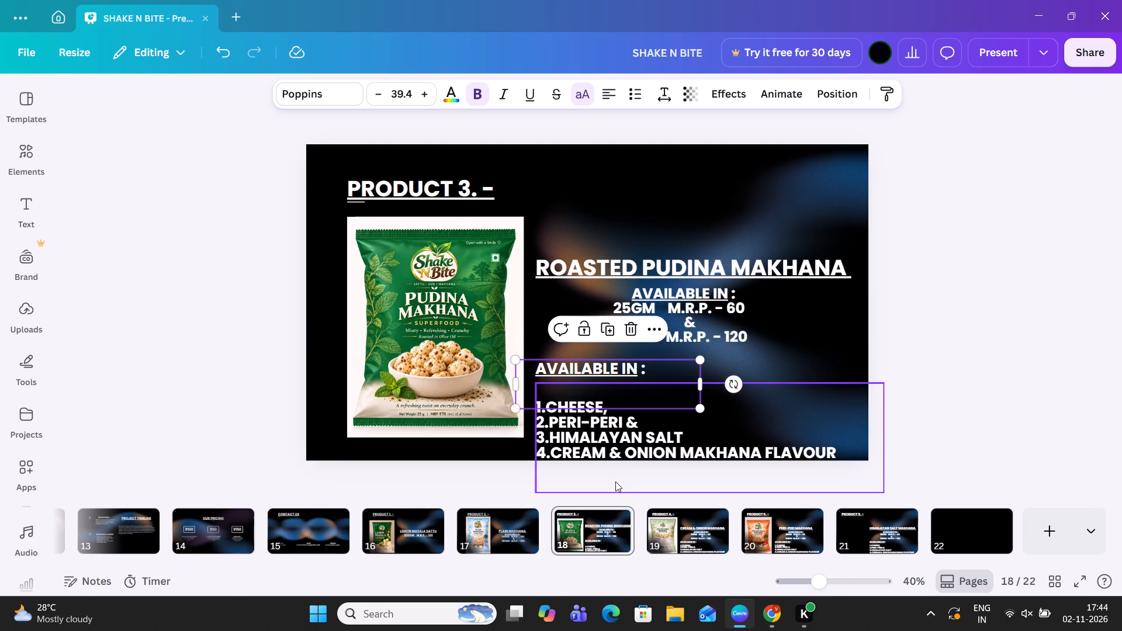
left_click(671, 432)
left_click_drag(671, 432, 670, 425)
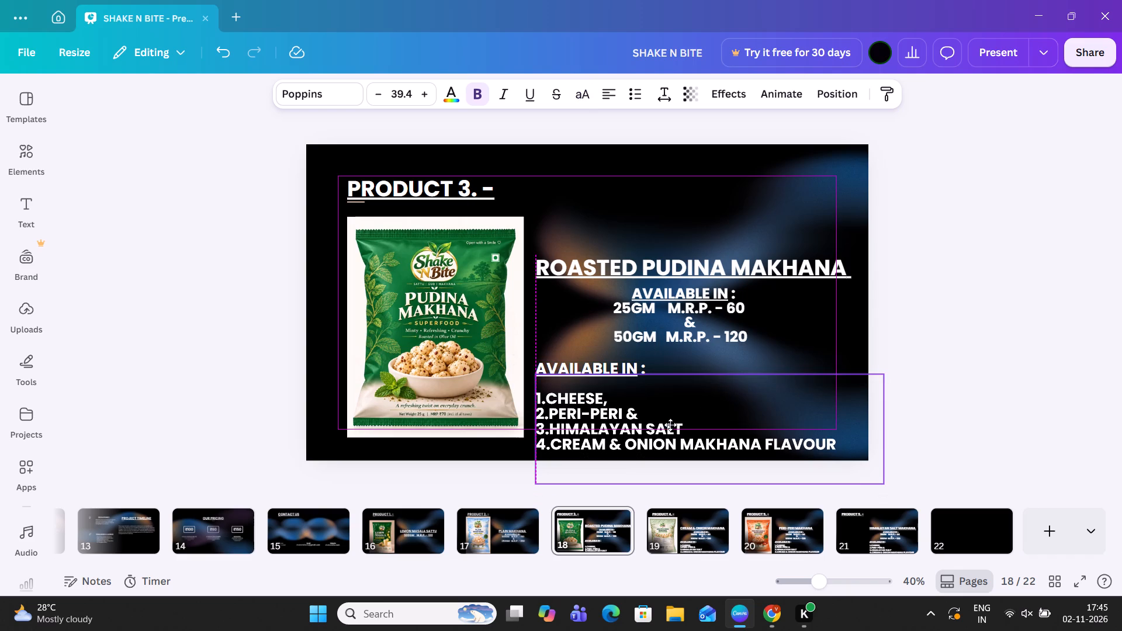
left_click_drag(670, 425, 670, 417)
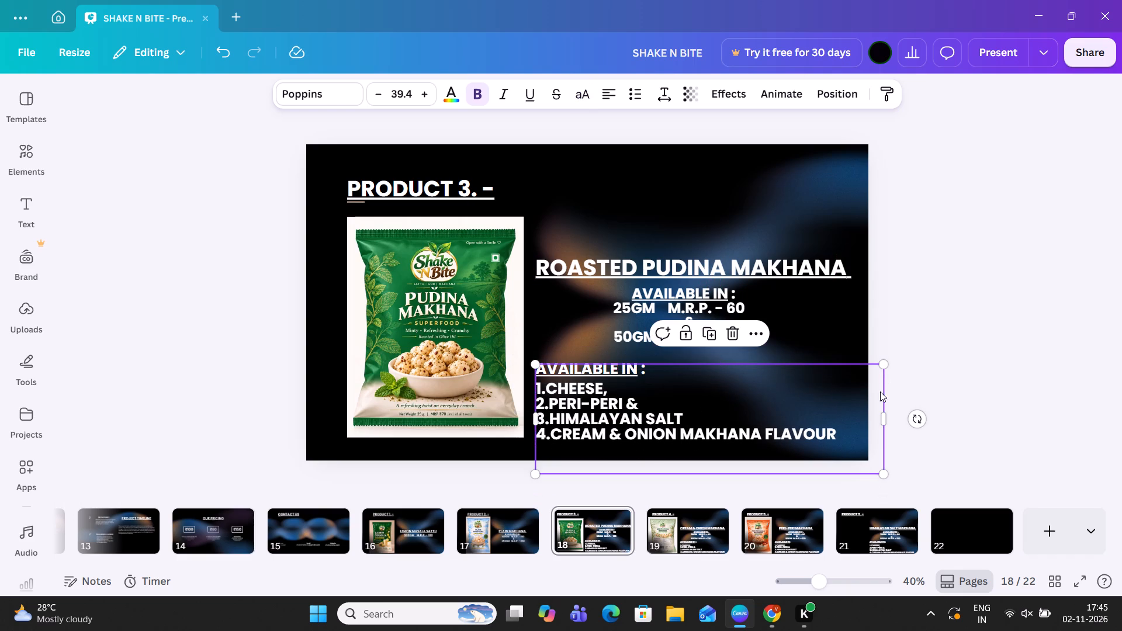
left_click(931, 381)
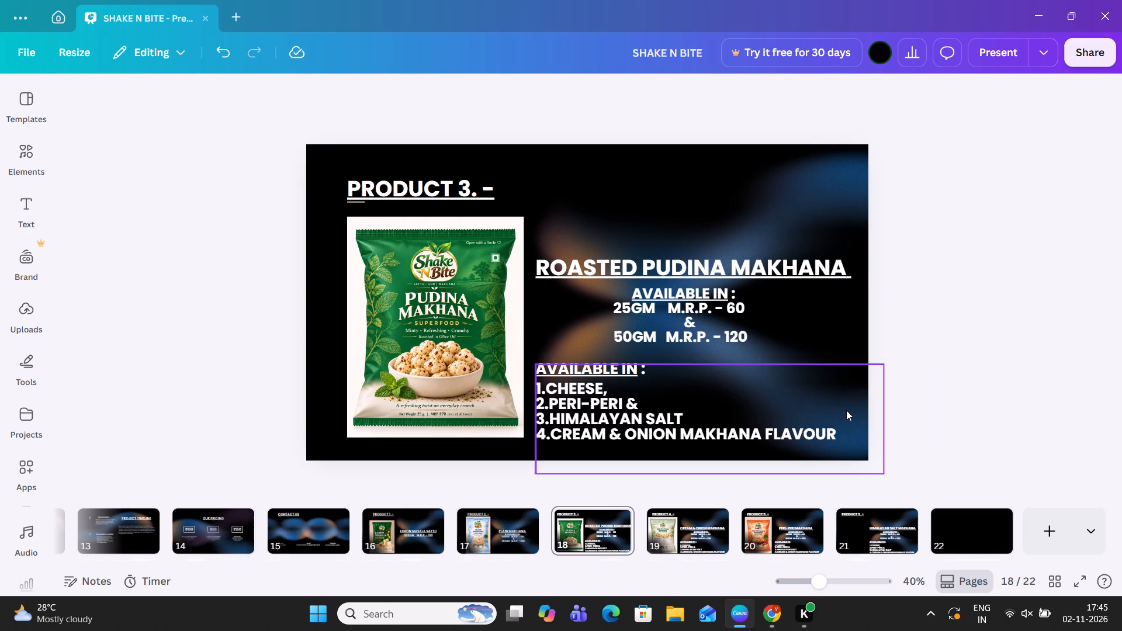
On page 17, raise the PLAIN MAKHANA heading to leave a clear gap above the 100GM/250GM price block, keeping its horizontal alignment.
left_click(512, 528)
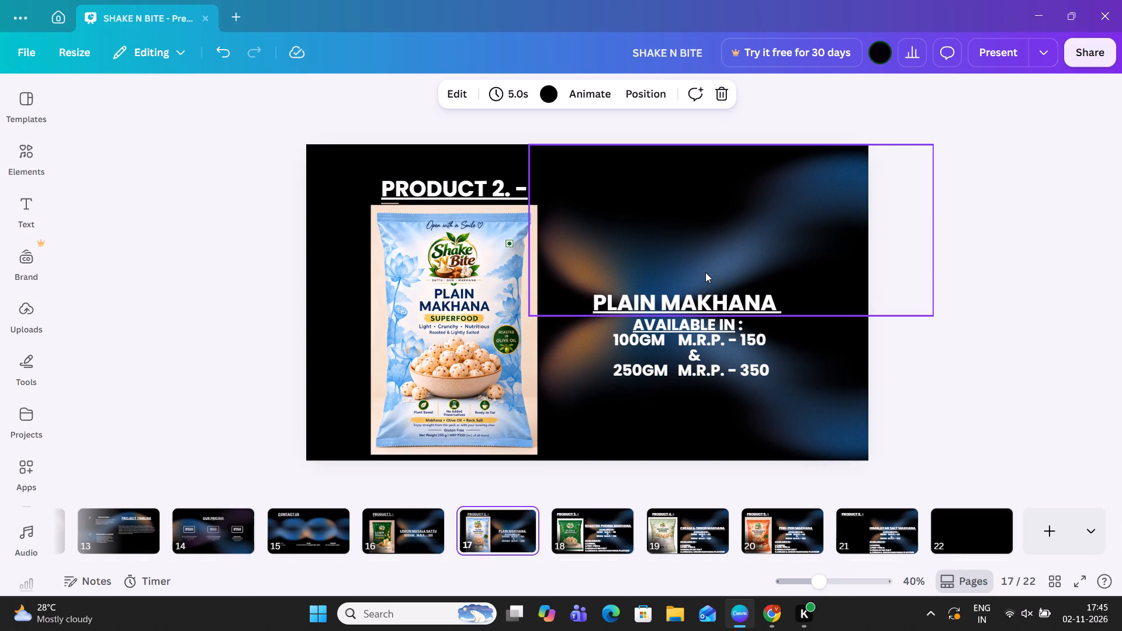
left_click(706, 294)
left_click_drag(706, 294, 704, 256)
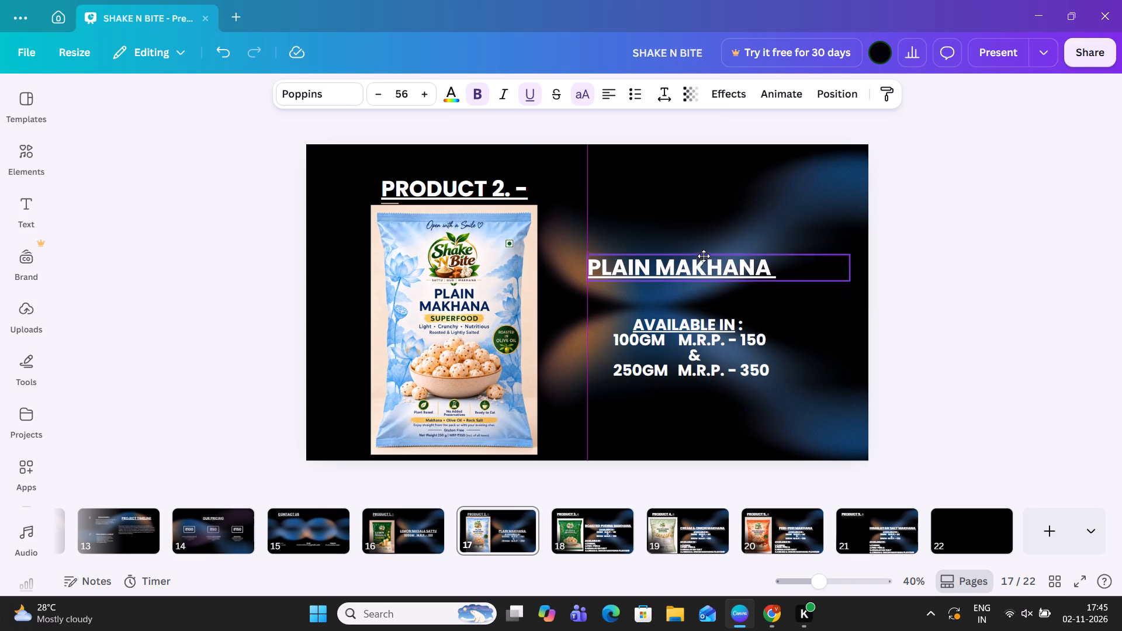
left_click_drag(704, 256, 704, 252)
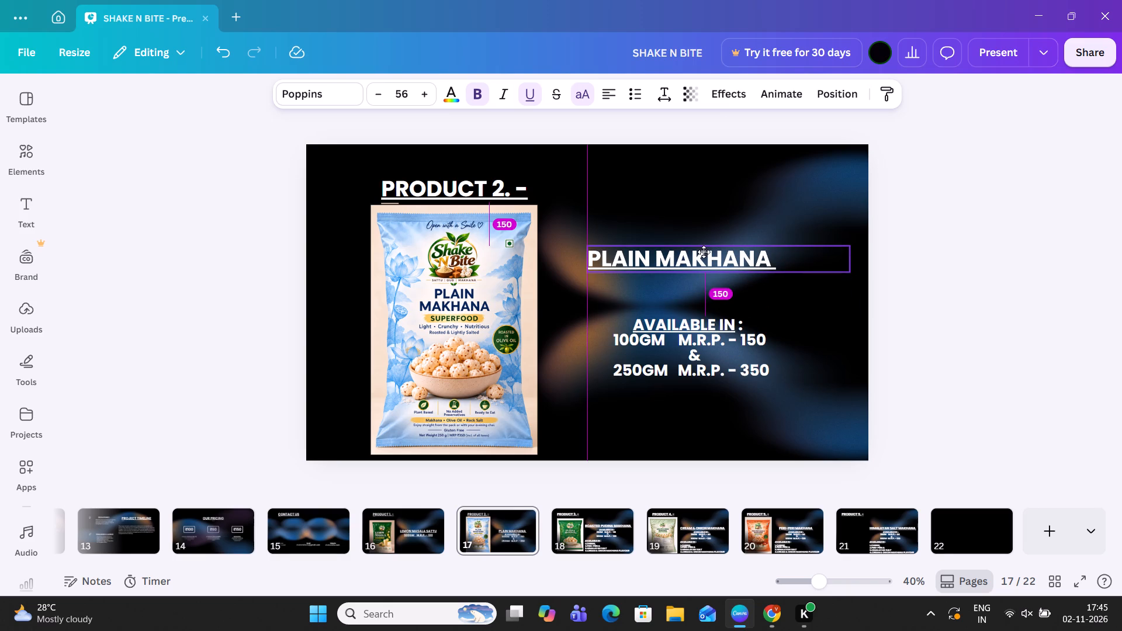
left_click_drag(704, 252, 705, 252)
left_click(988, 282)
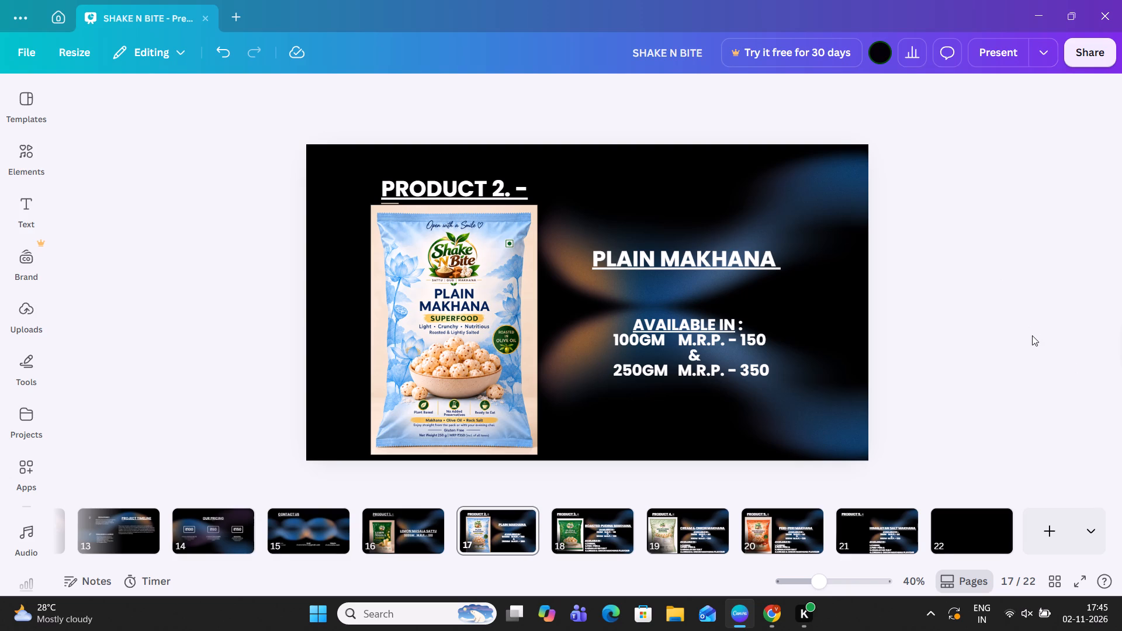
On page 16, raise the LEMON MASALA SATTU heading to leave a clear gap above the 500GM price line.
left_click(406, 518)
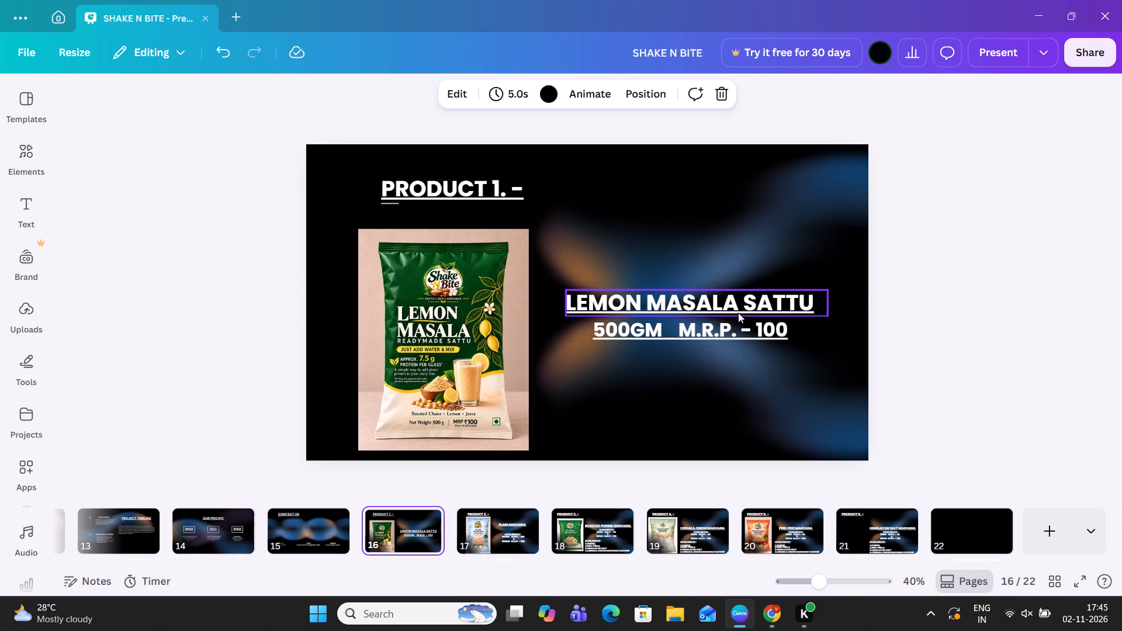
left_click(738, 309)
left_click_drag(738, 309, 738, 308)
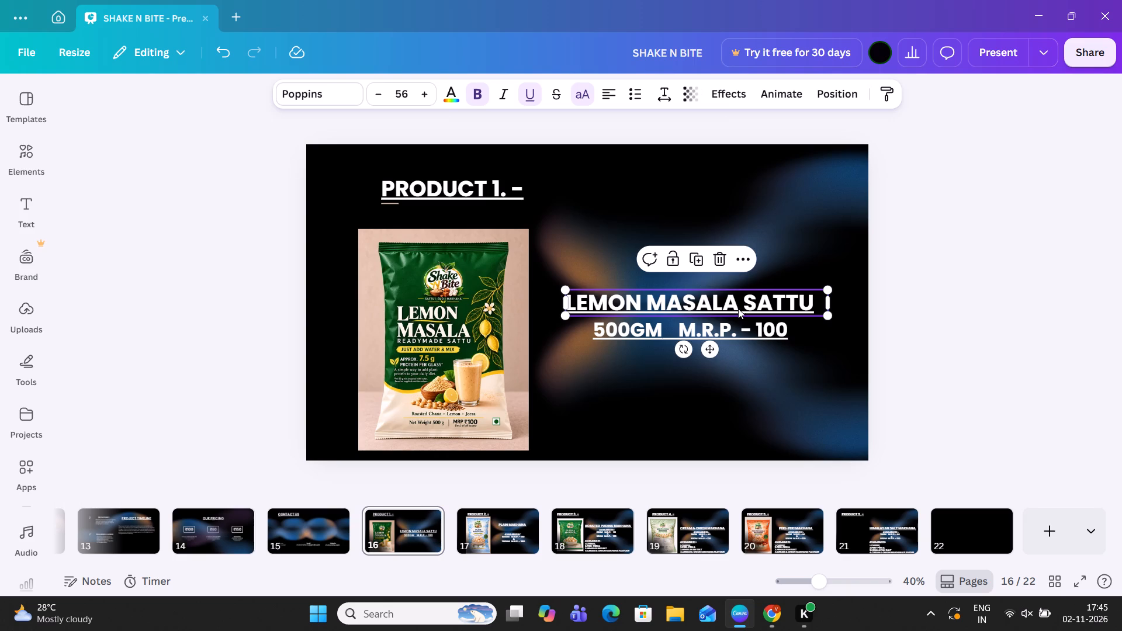
left_click_drag(738, 308, 734, 273)
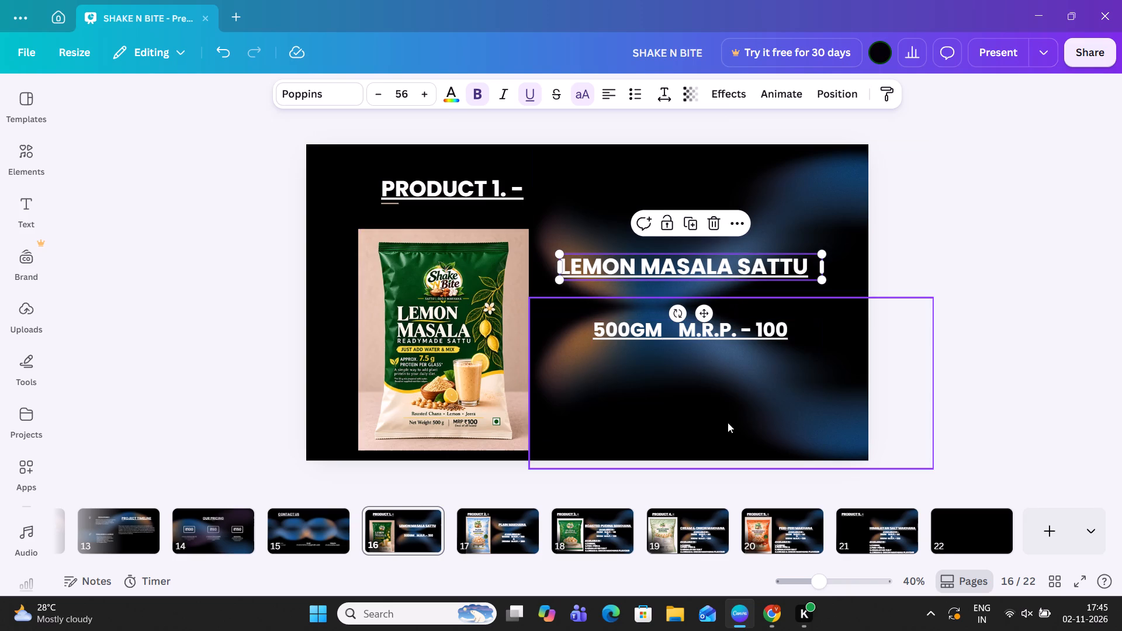
left_click(737, 478)
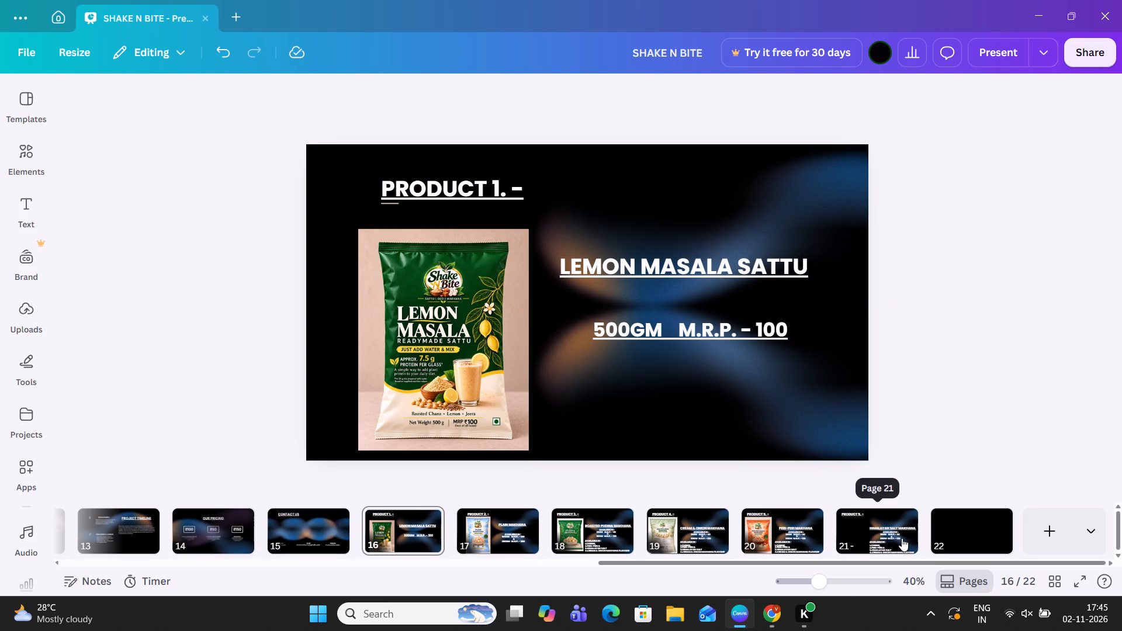
Return to page 21, the HIMALAYAN SALT MAKHANA slide.
left_click(902, 538)
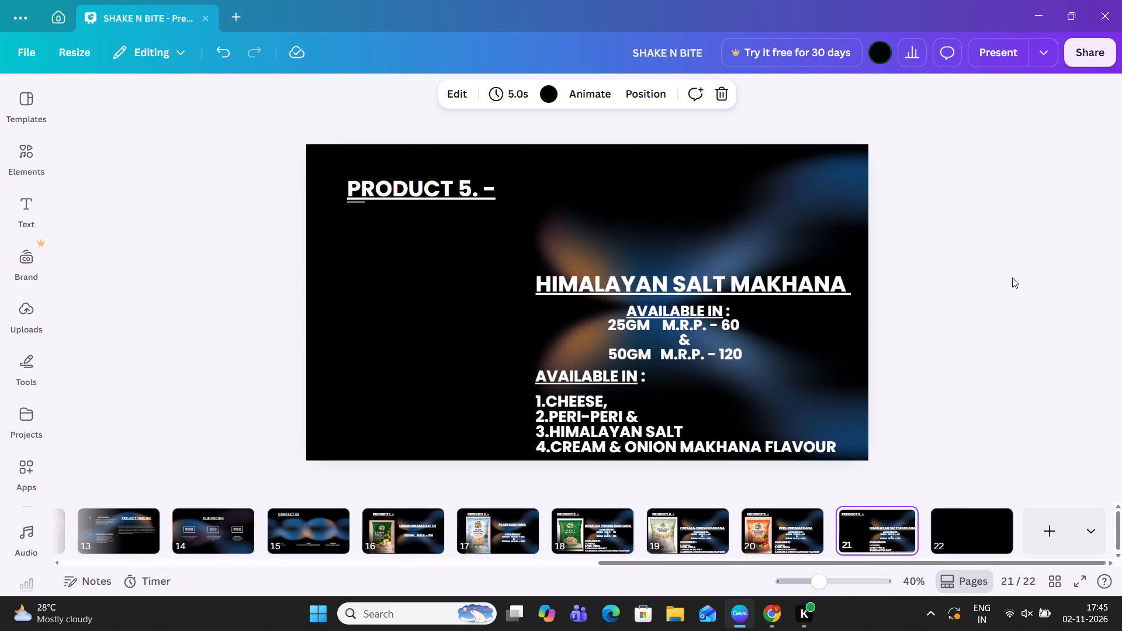